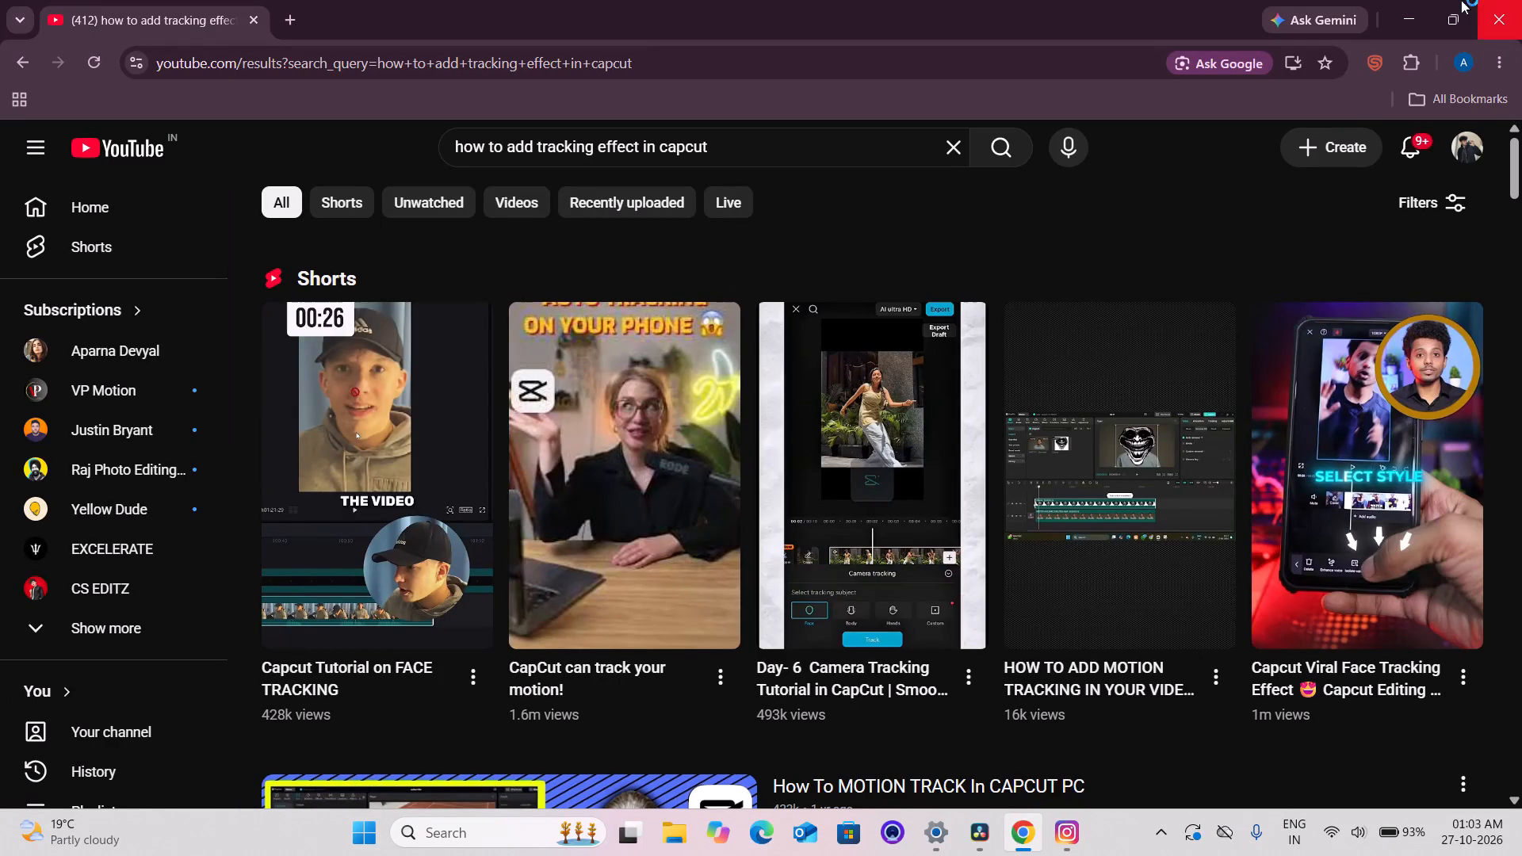
Switch to Instagram, return to the home feed and log out of the account.
{"action": "left_click", "coordinate": [1054, 843]}
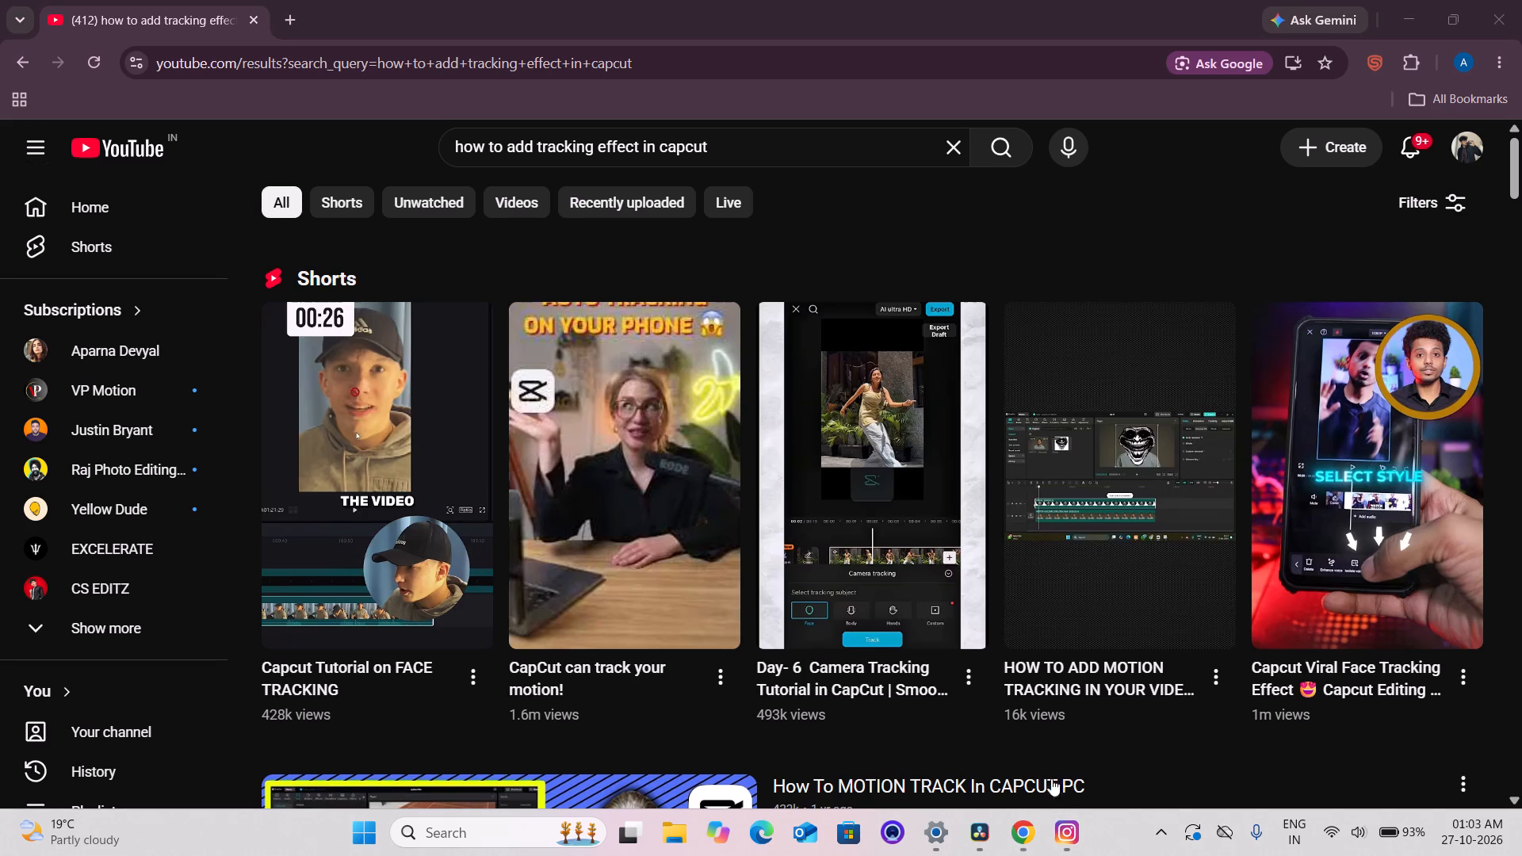
{"action": "left_click", "coordinate": [1076, 845]}
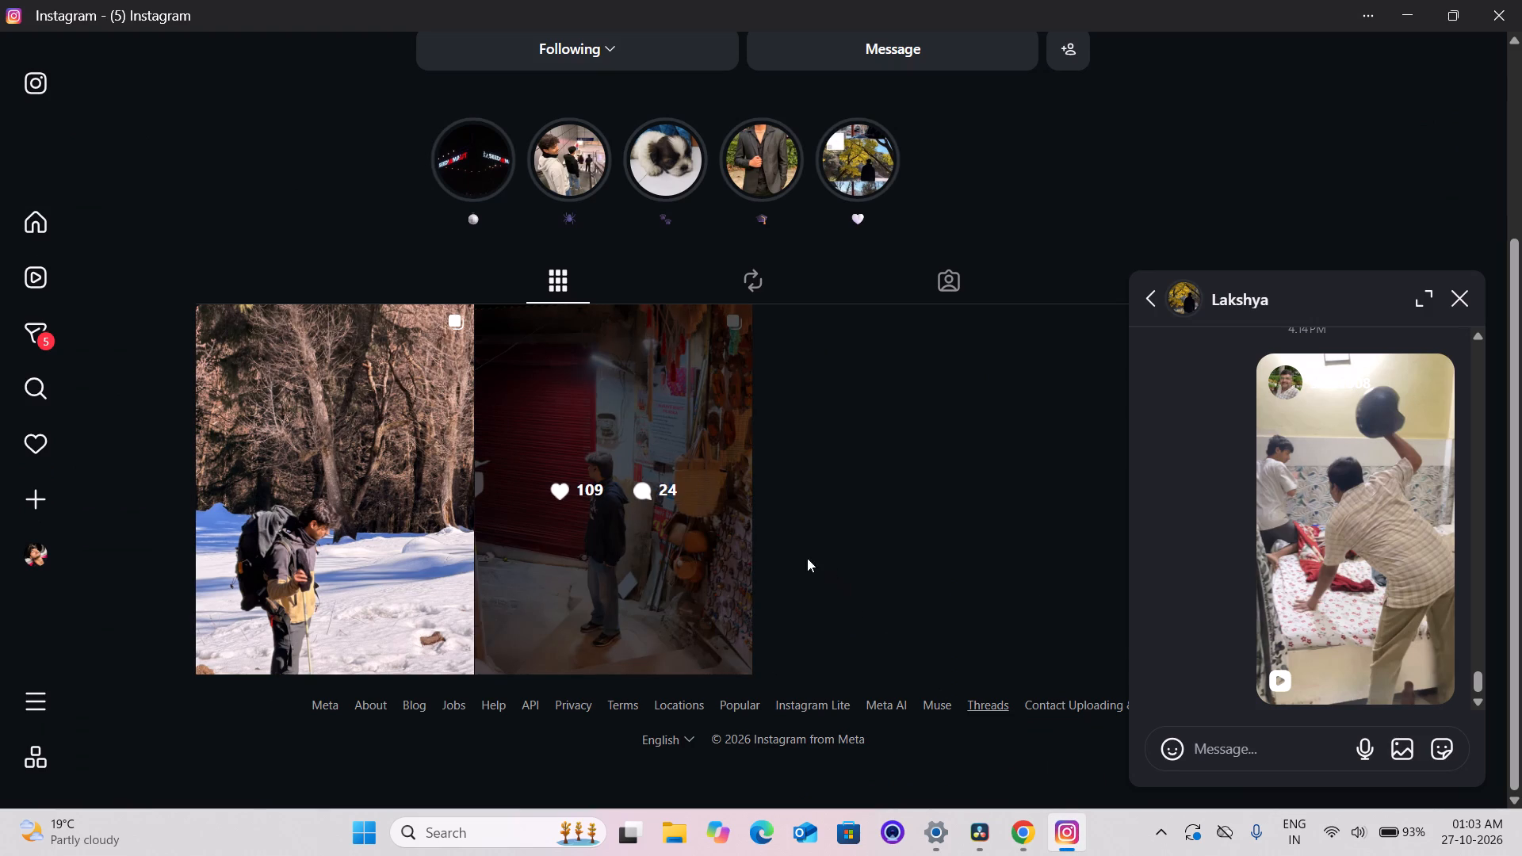
{"action": "left_click", "coordinate": [29, 233]}
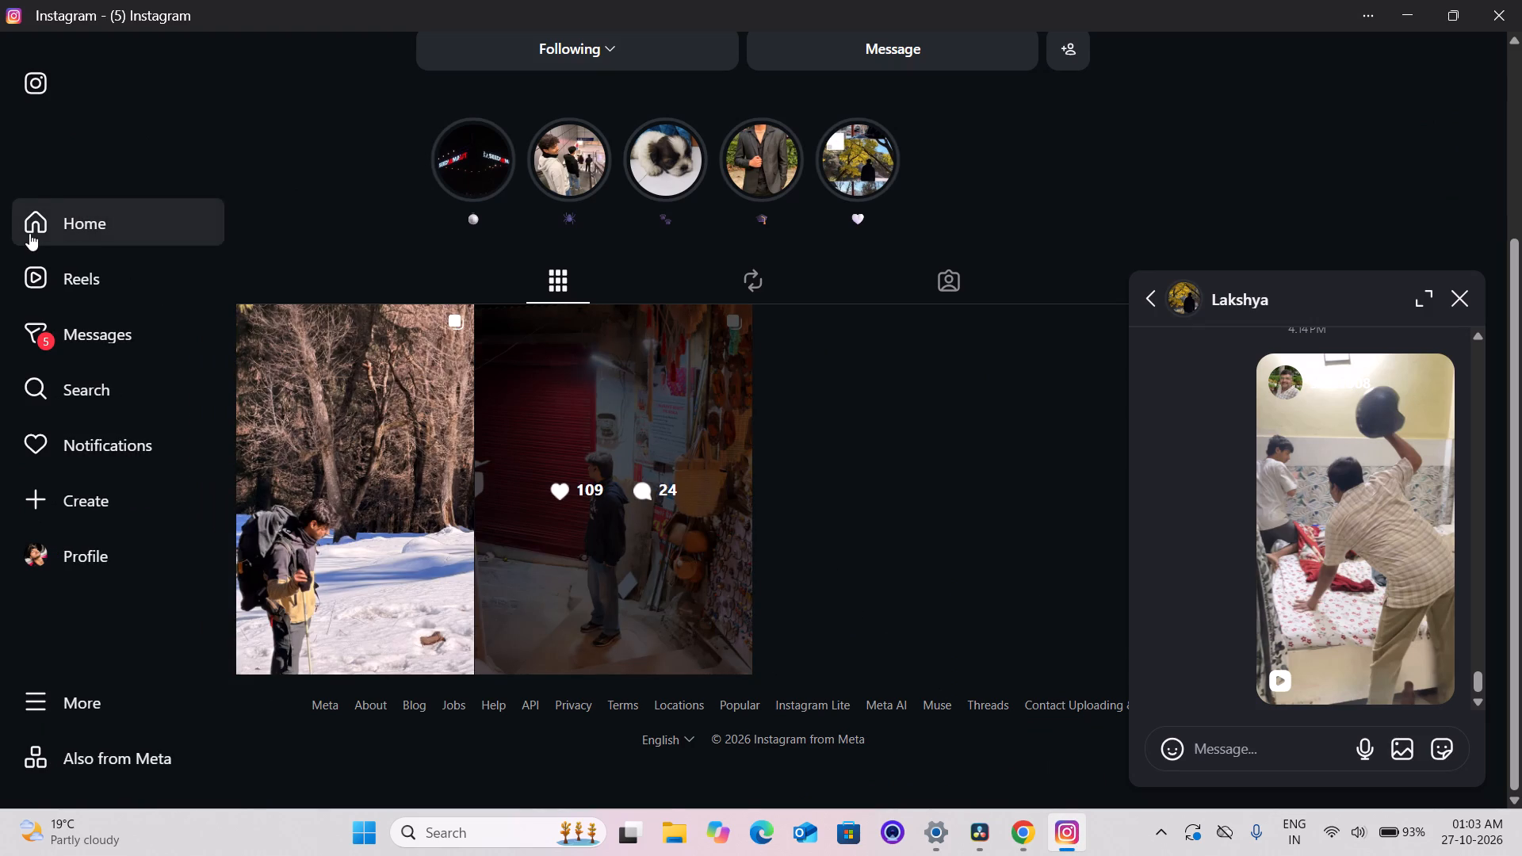
{"action": "left_click", "coordinate": [33, 704]}
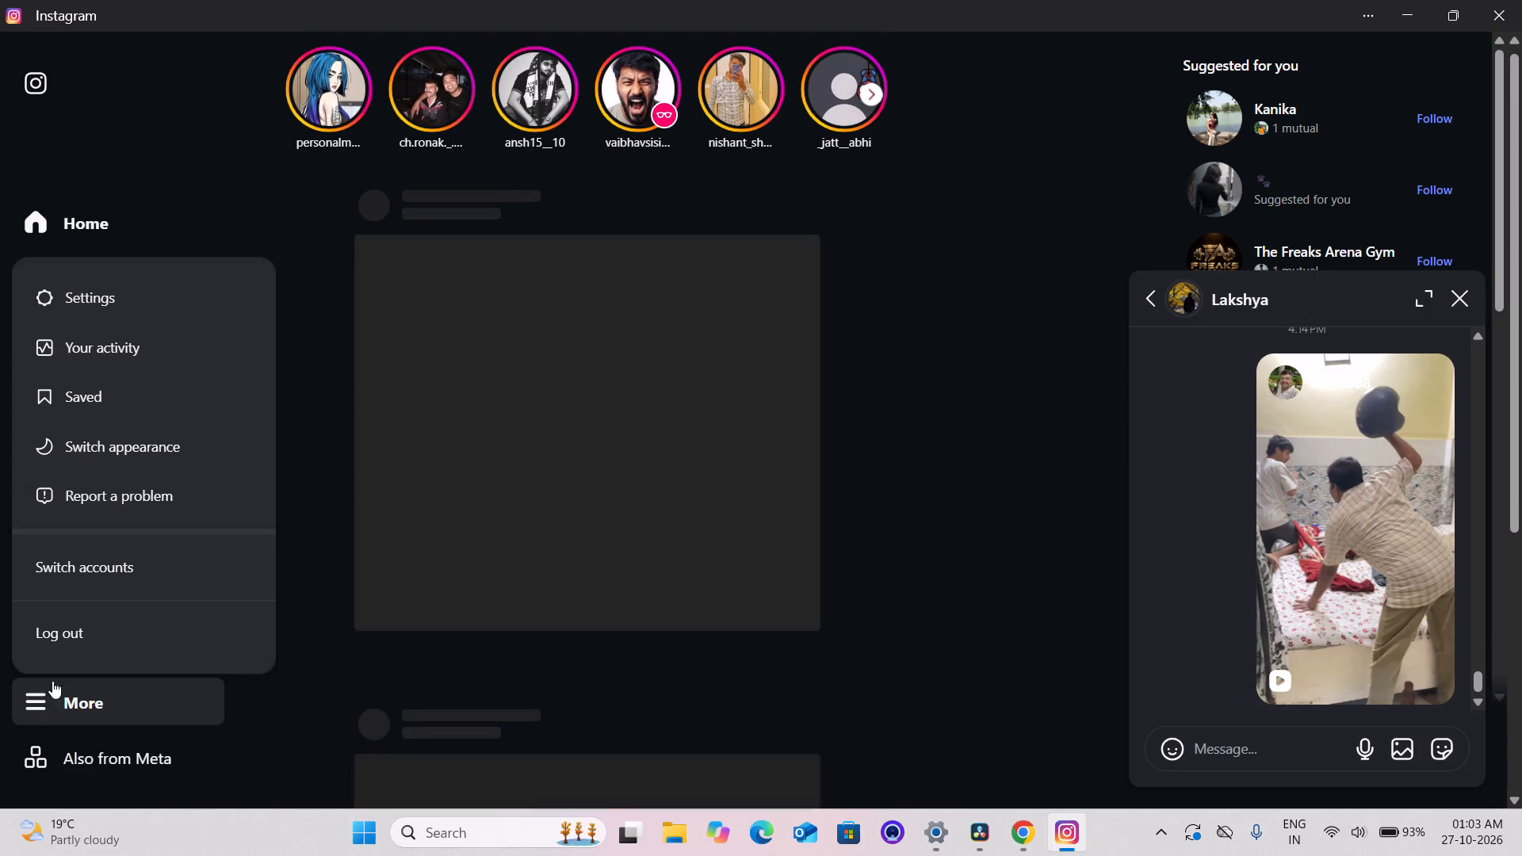
{"action": "left_click", "coordinate": [88, 627]}
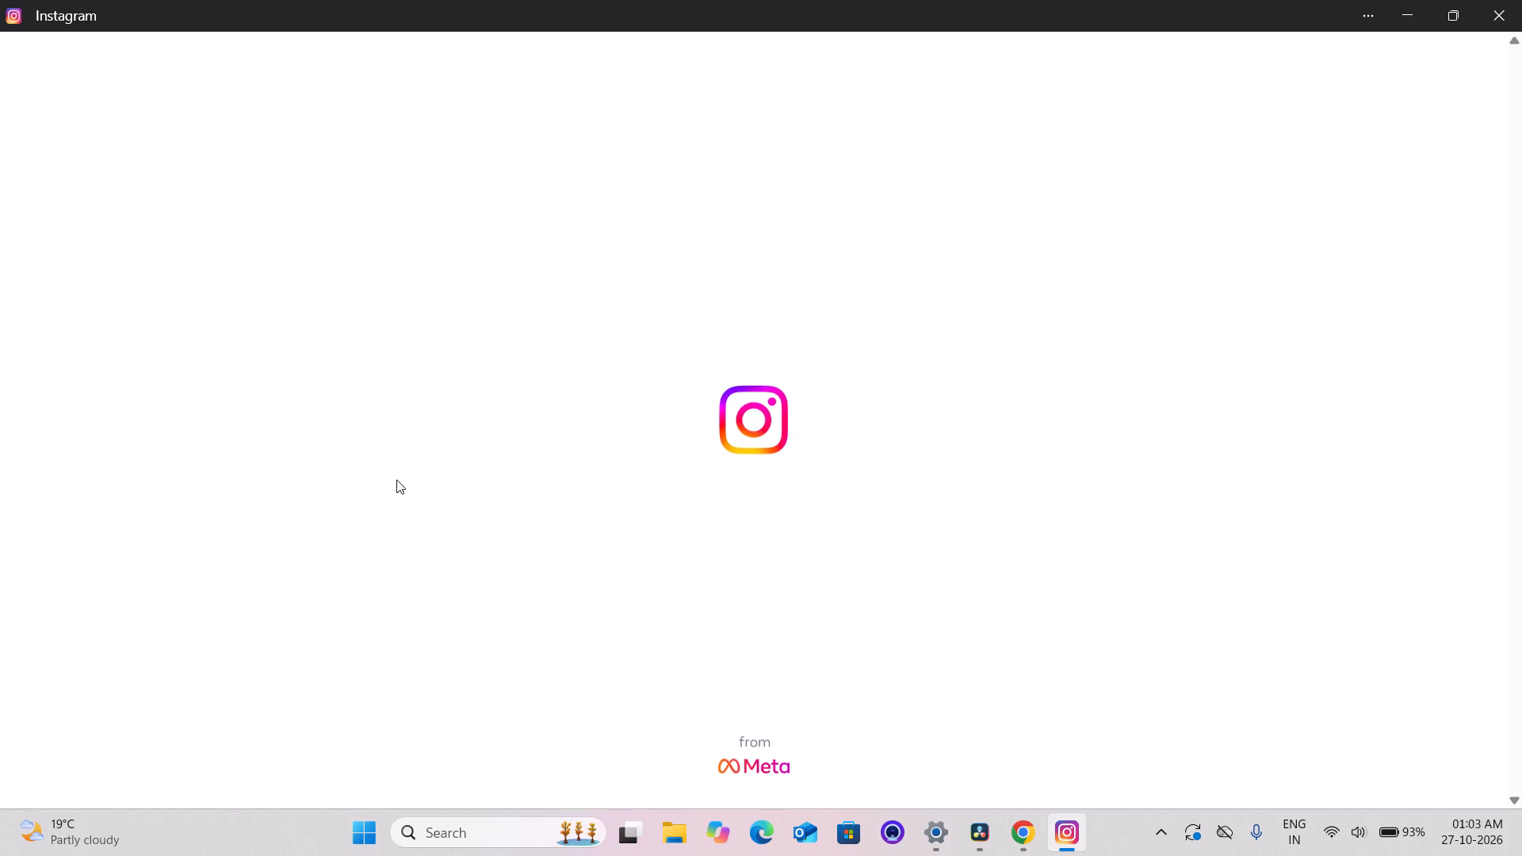
Close the Instagram and Chrome windows to get back to the DaVinci Resolve project.
{"action": "left_click", "coordinate": [1502, 17]}
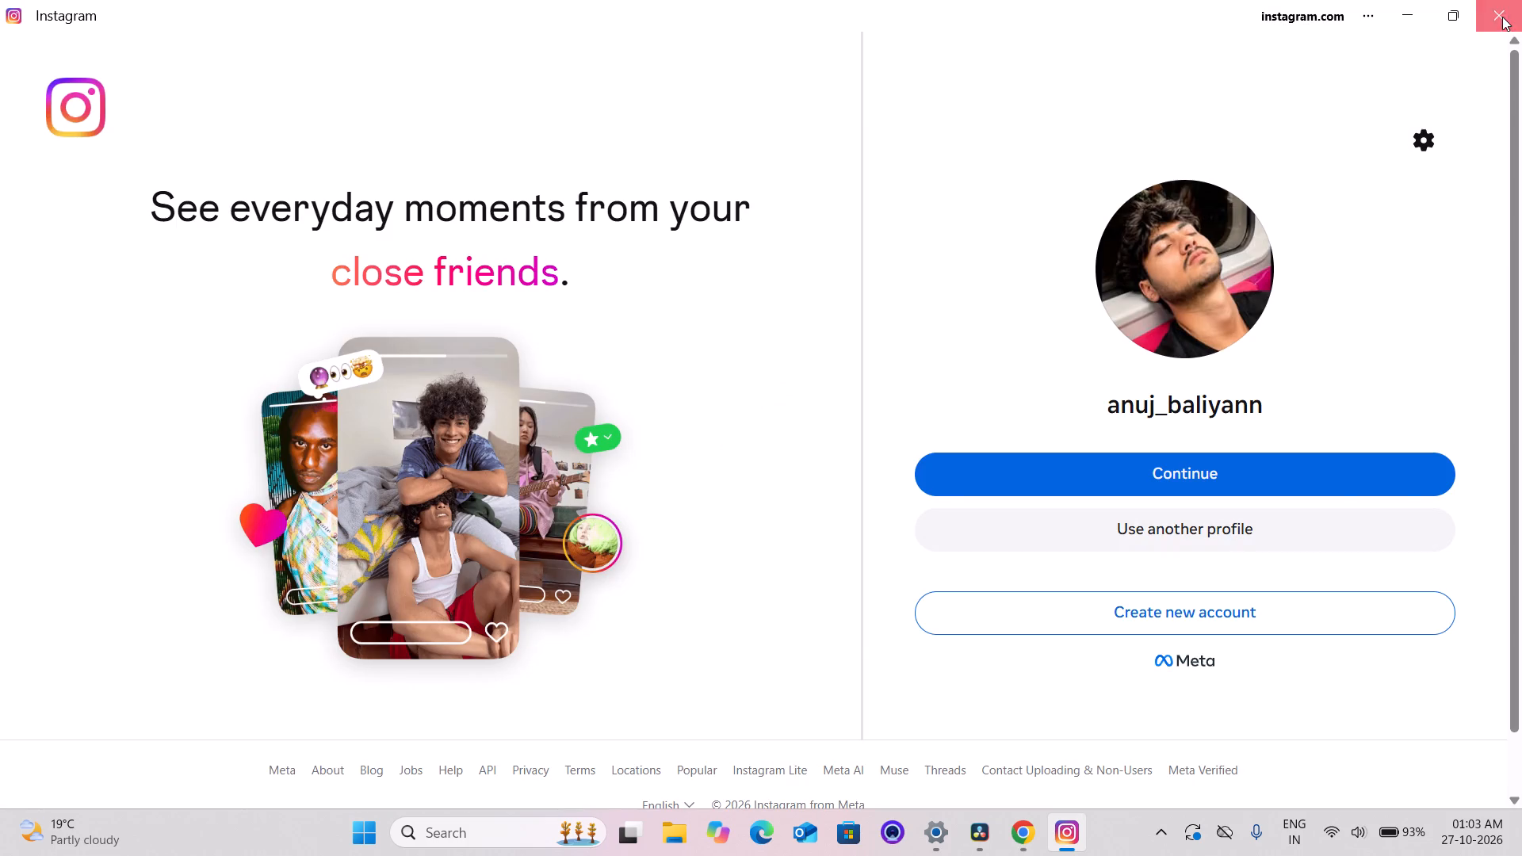
{"action": "left_click", "coordinate": [1502, 12]}
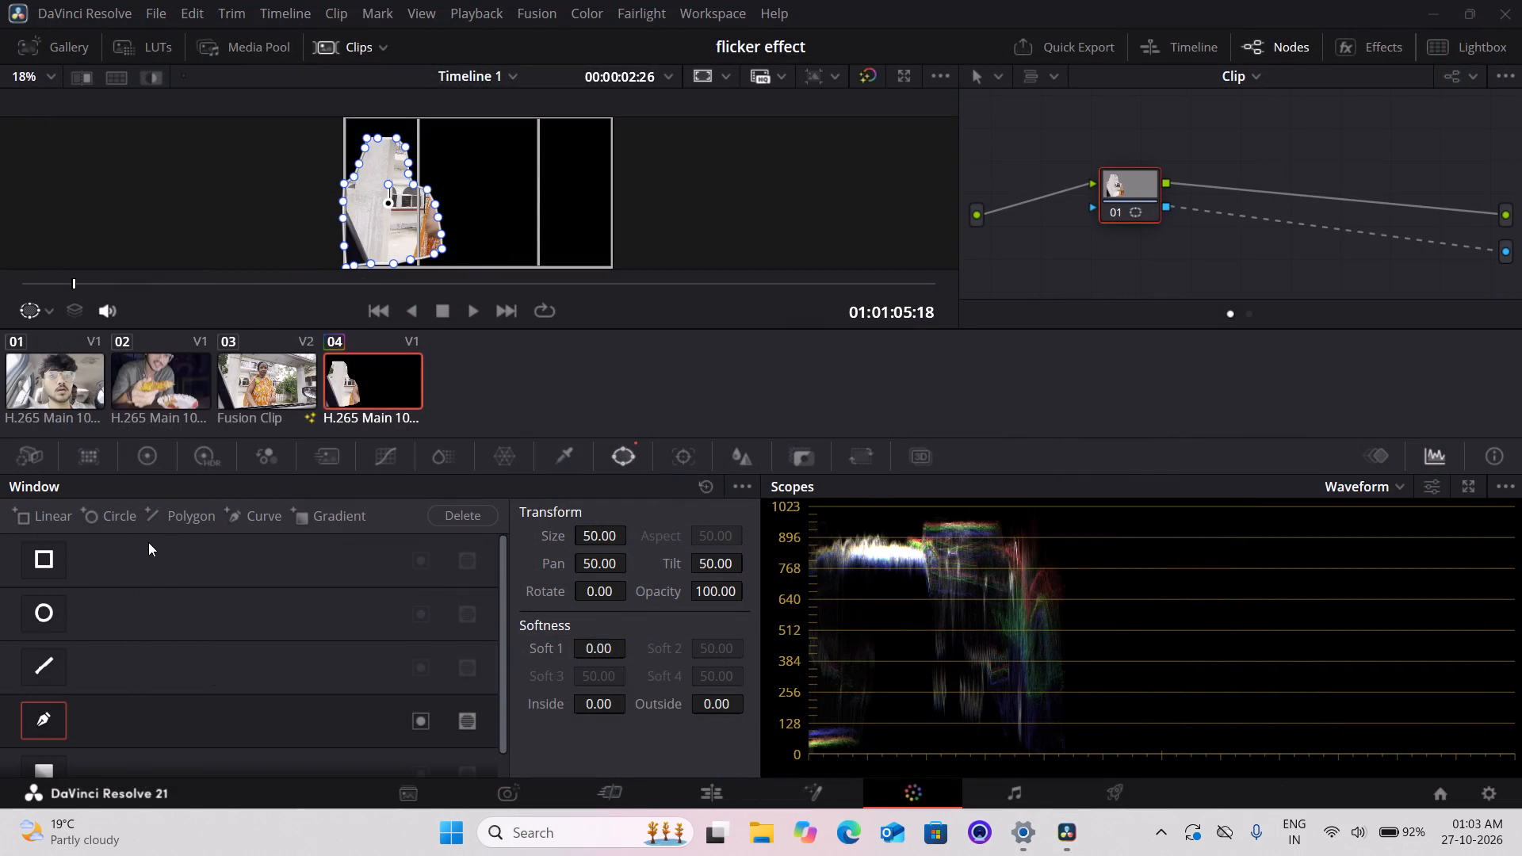
Move the playhead of clip 04, which carries the curve window mask, back to the beginning of the clip.
{"action": "left_click", "coordinate": [65, 283]}
{"action": "left_click_drag", "start_coordinate": [64, 283], "coordinate": [0, 298]}
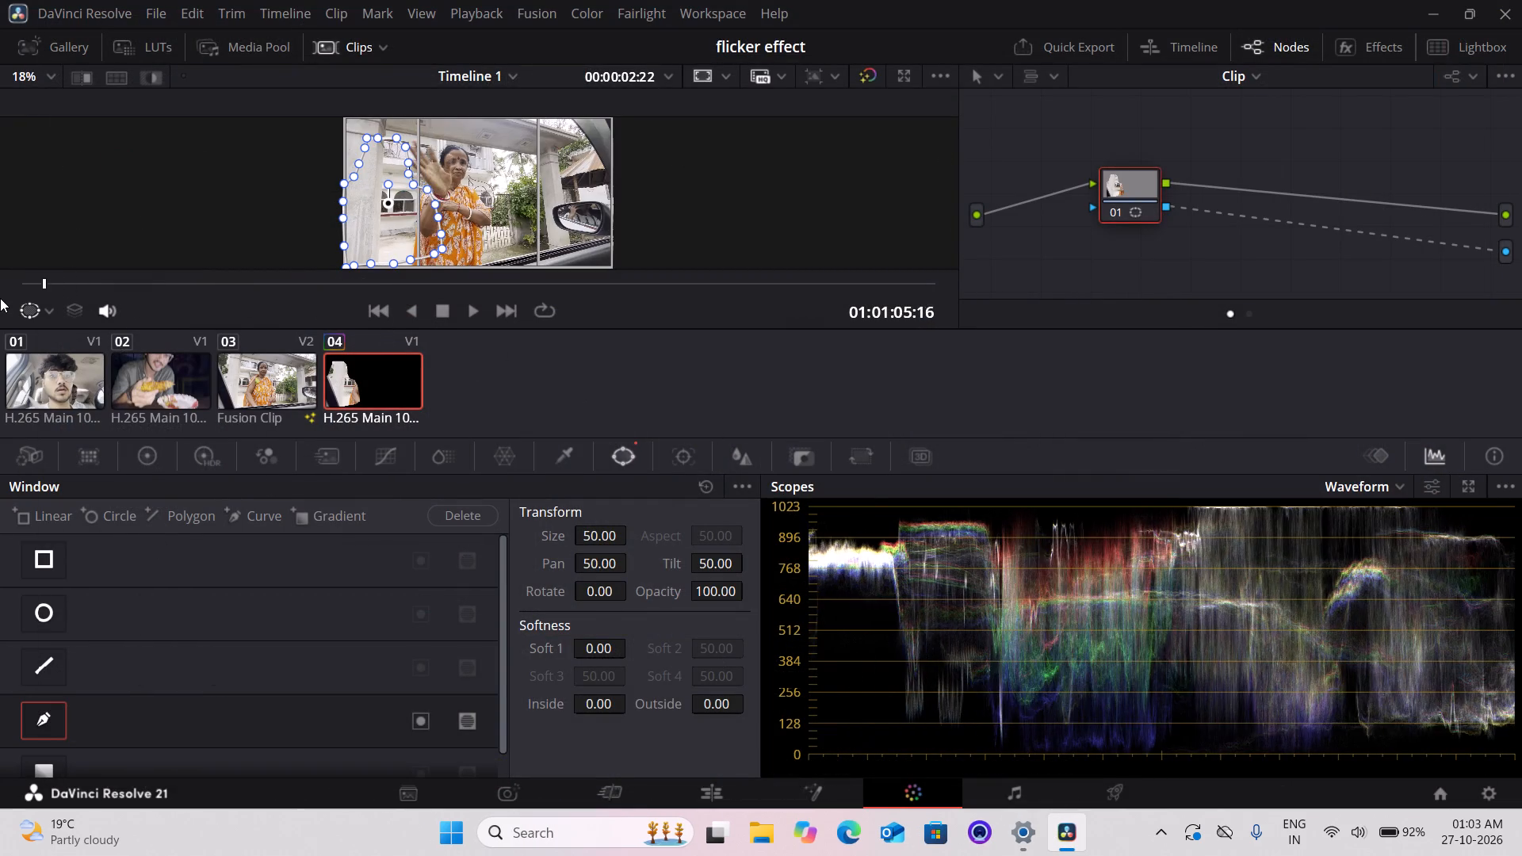
Move the curve window on clip 04 onto the woman at the clip's first frame, to about Pan 56.13 and Tilt 50.00.
{"action": "left_click_drag", "start_coordinate": [0, 298], "coordinate": [0, 301]}
{"action": "left_click", "coordinate": [7, 304]}
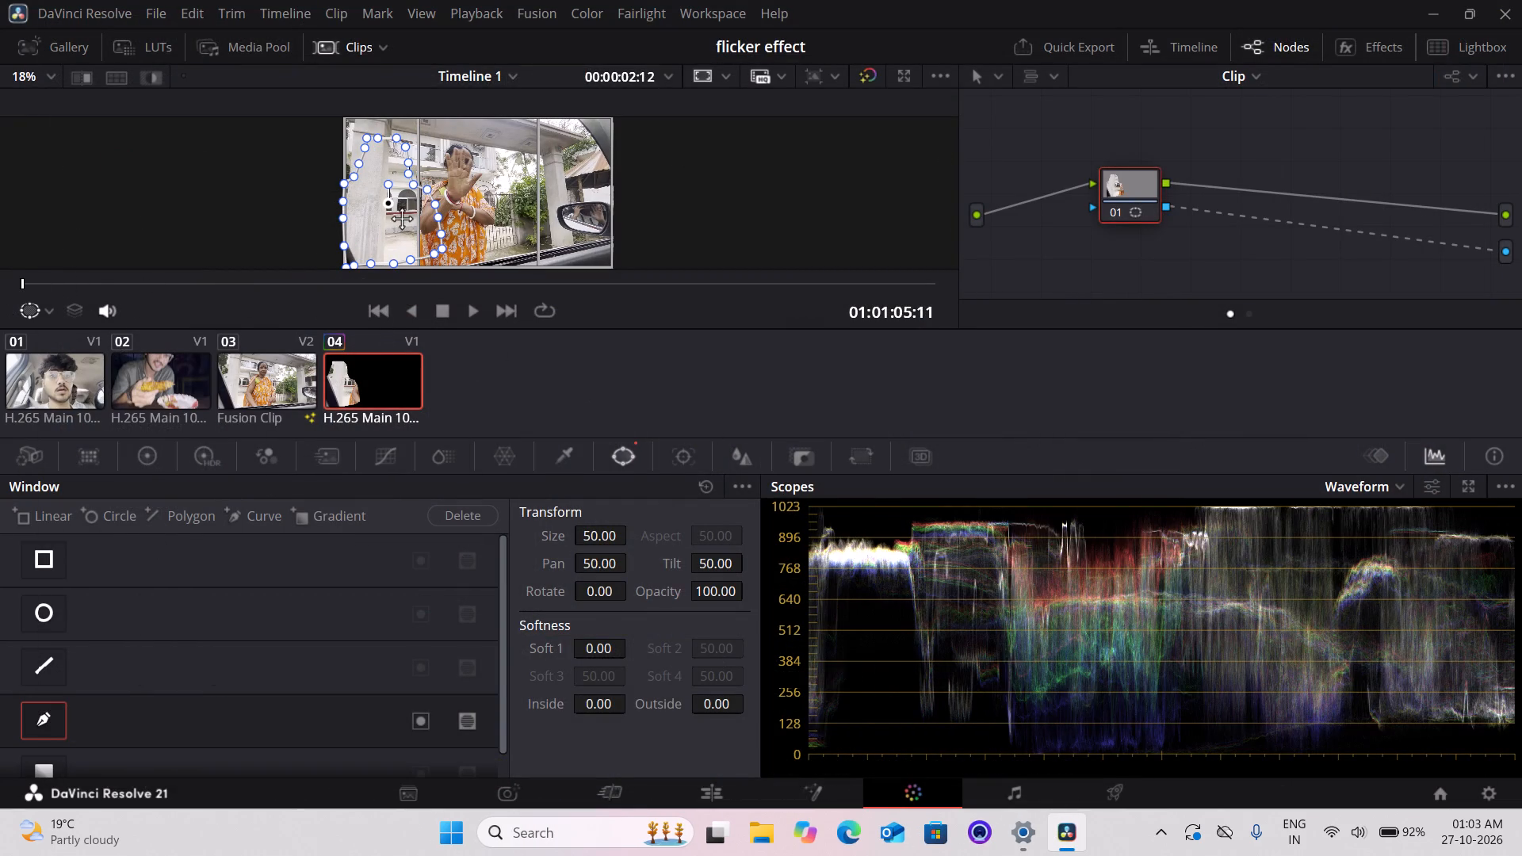
{"action": "left_click_drag", "start_coordinate": [400, 221], "coordinate": [463, 214]}
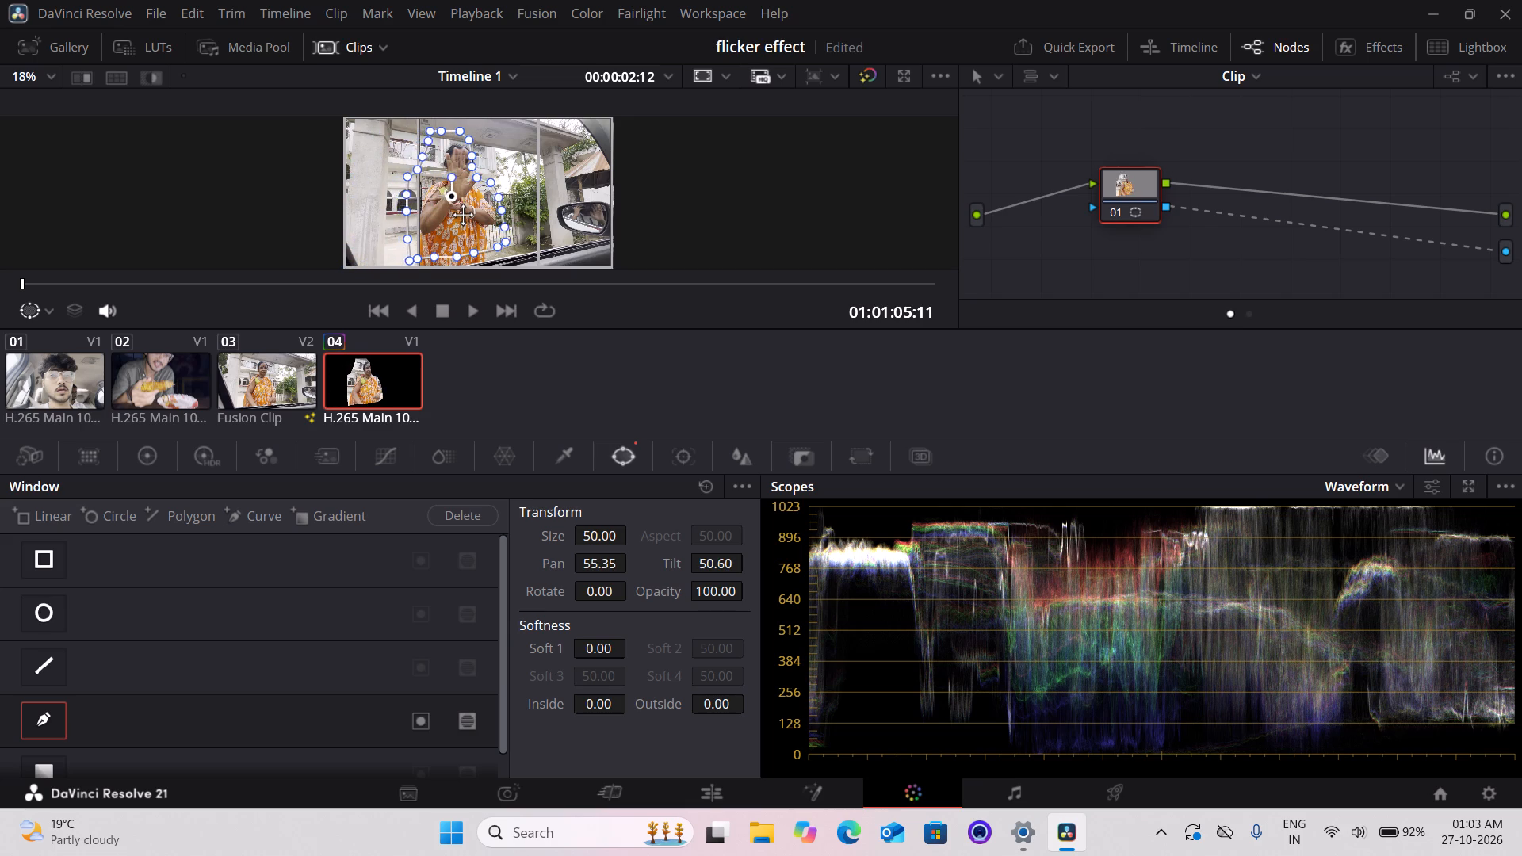
{"action": "left_click_drag", "start_coordinate": [463, 214], "coordinate": [470, 221]}
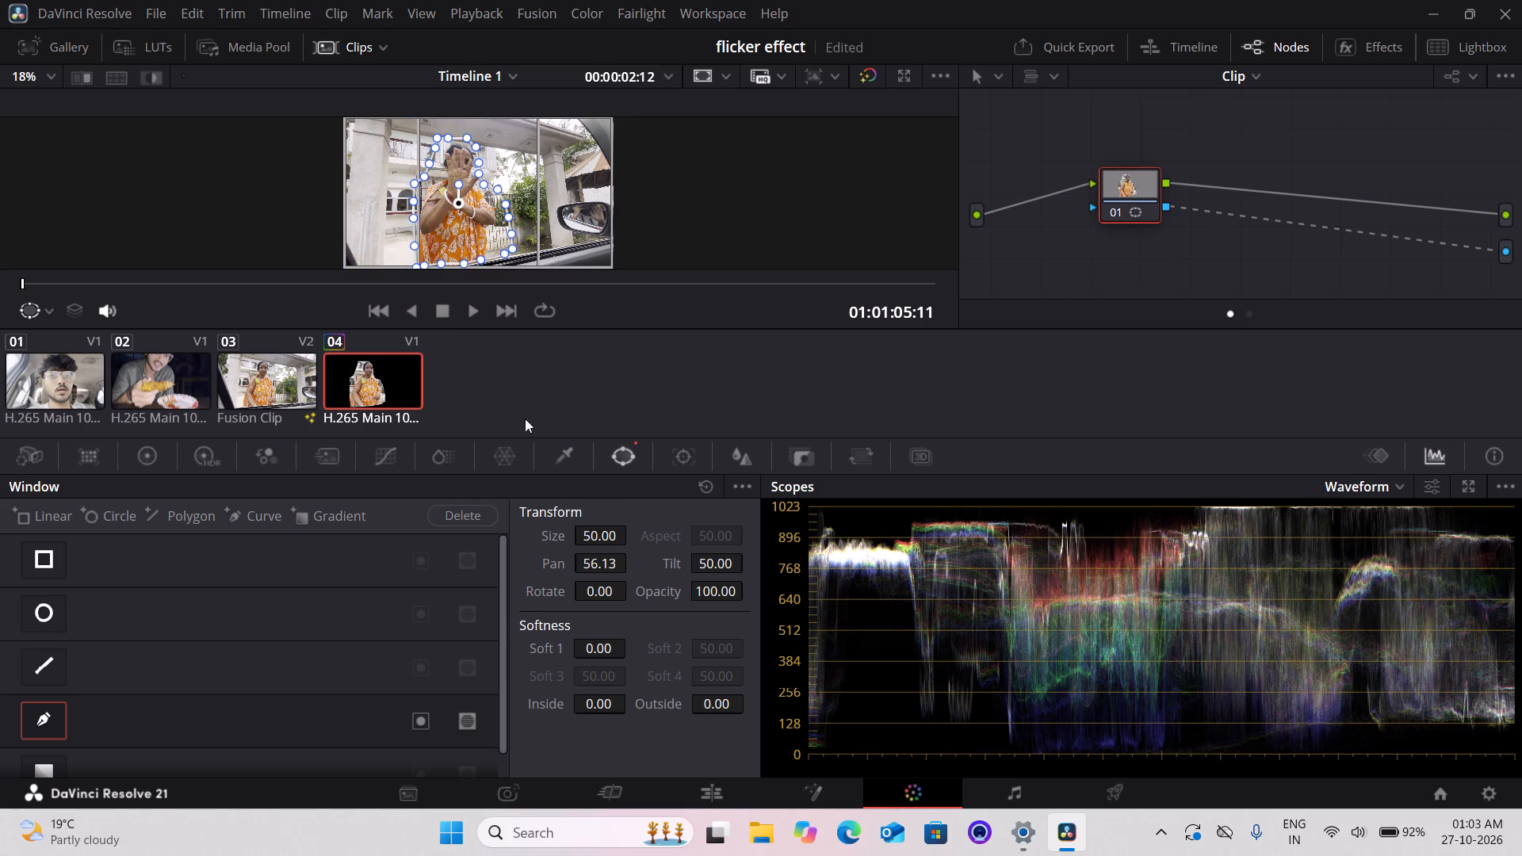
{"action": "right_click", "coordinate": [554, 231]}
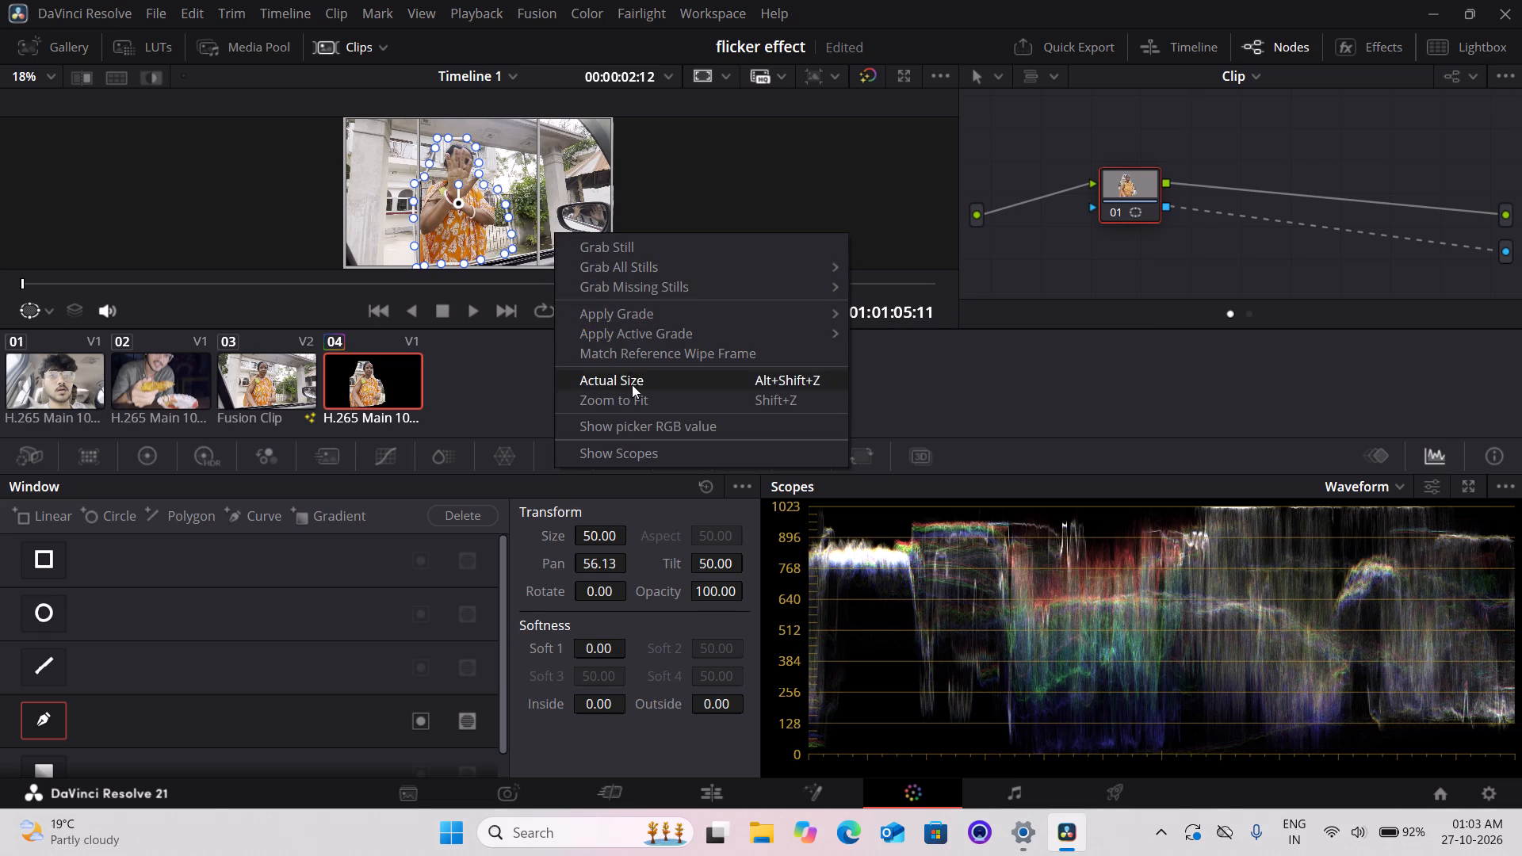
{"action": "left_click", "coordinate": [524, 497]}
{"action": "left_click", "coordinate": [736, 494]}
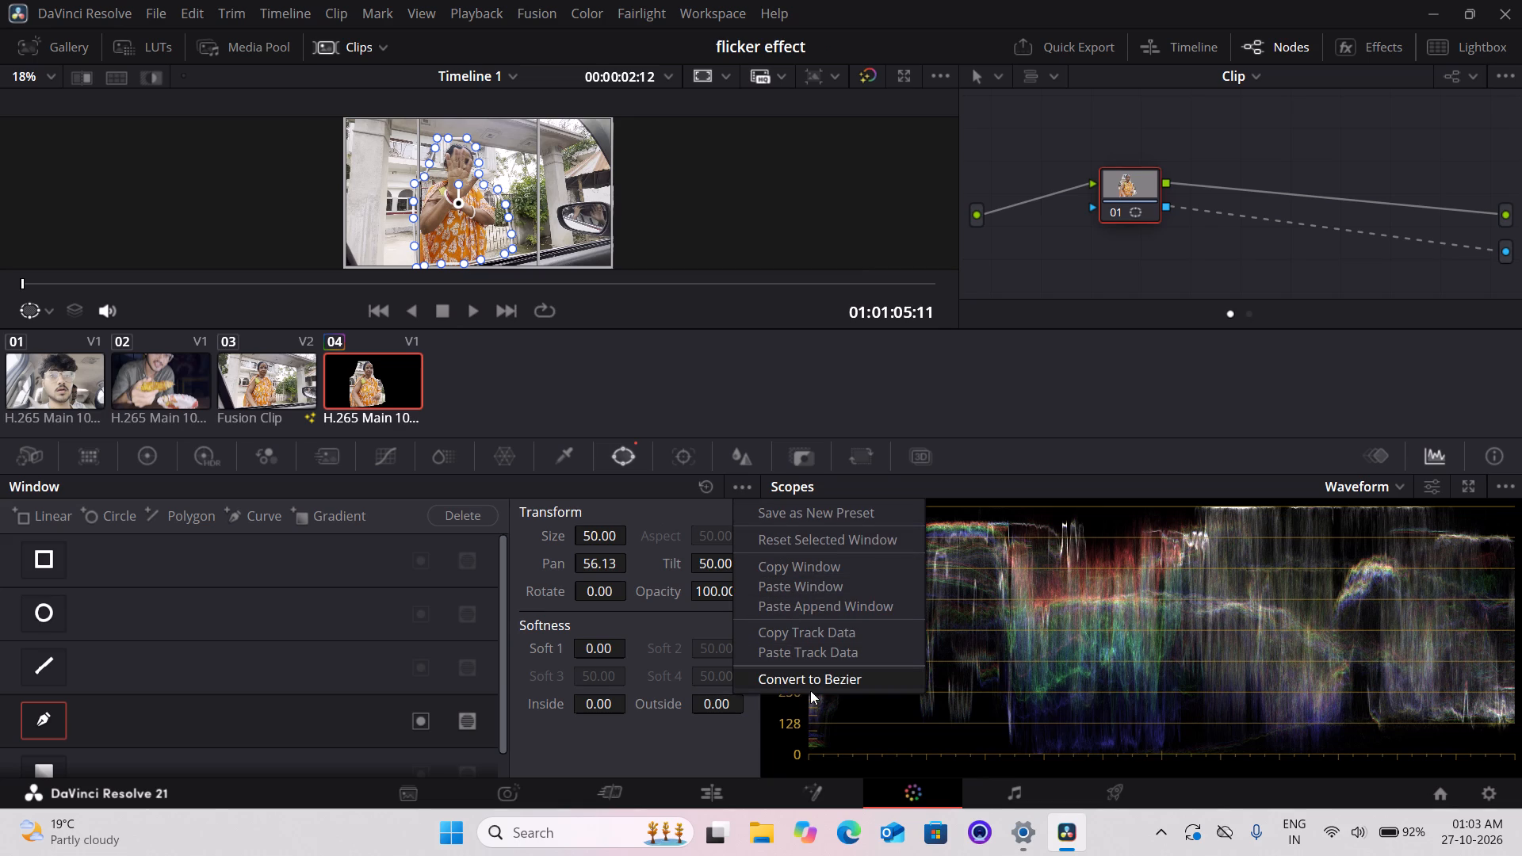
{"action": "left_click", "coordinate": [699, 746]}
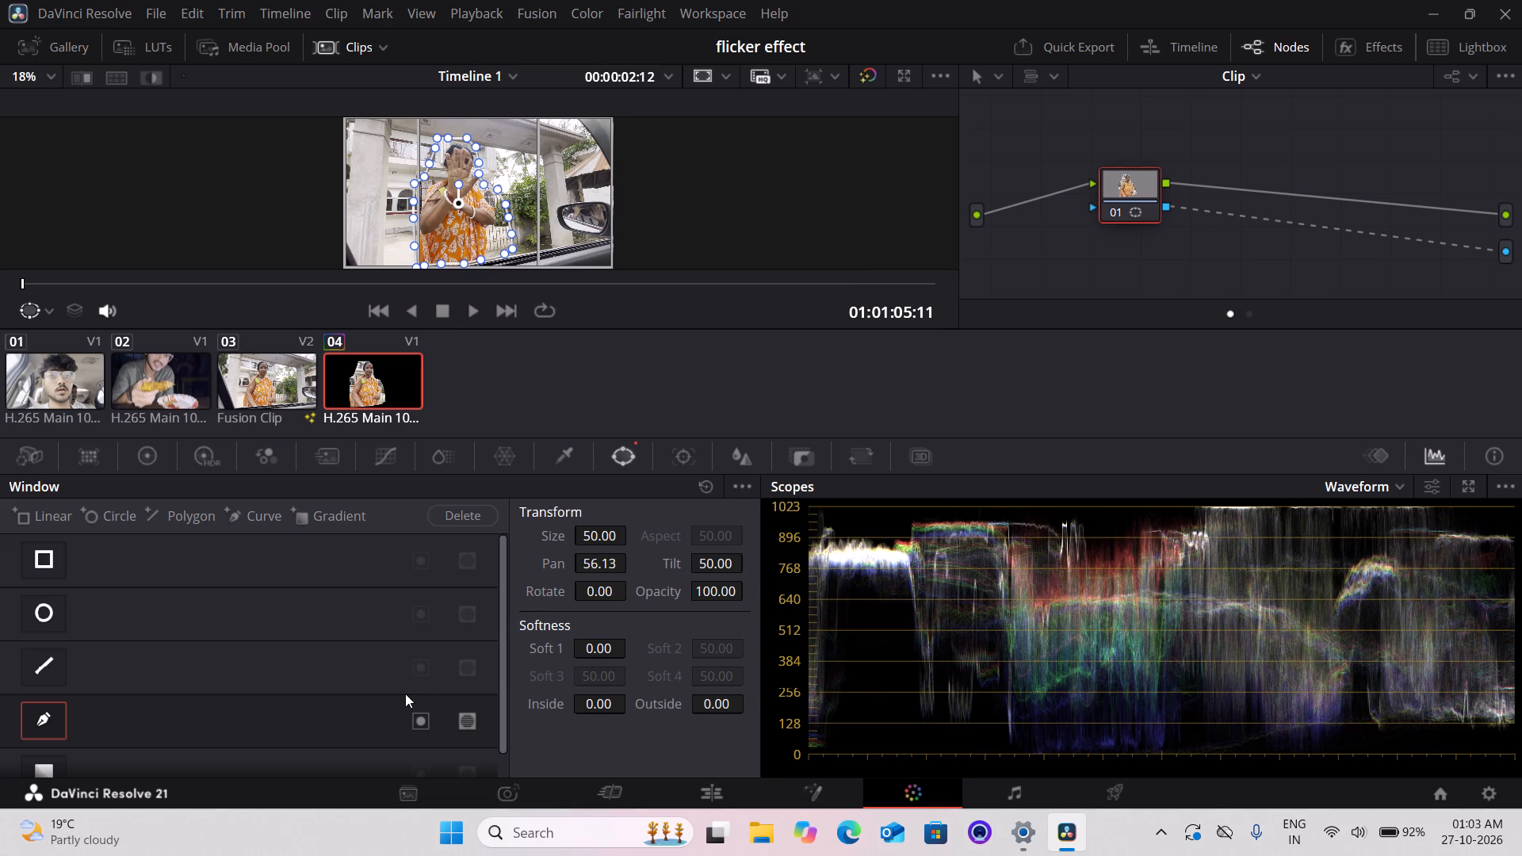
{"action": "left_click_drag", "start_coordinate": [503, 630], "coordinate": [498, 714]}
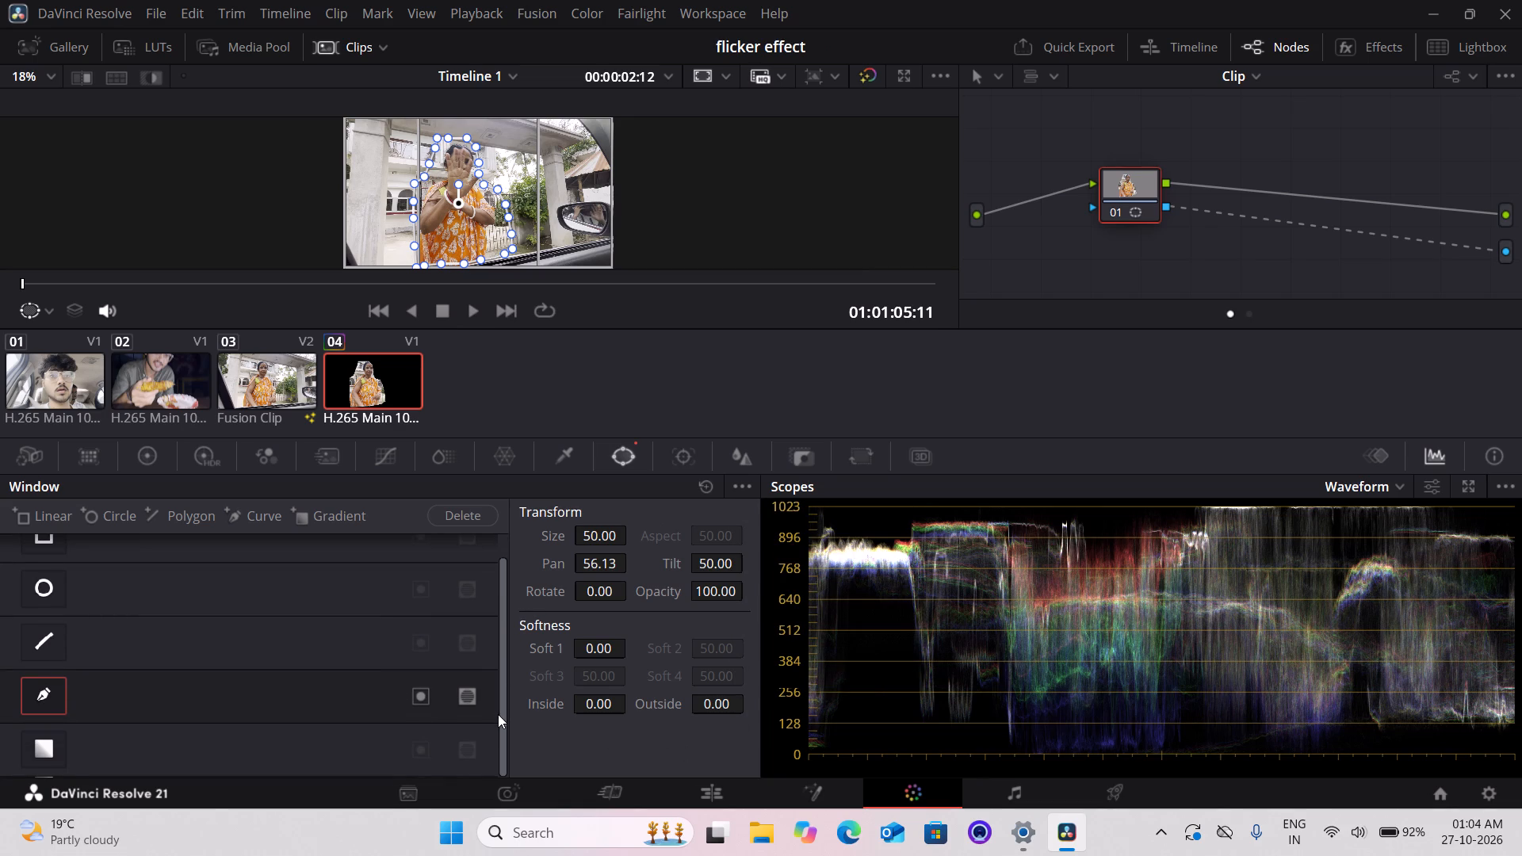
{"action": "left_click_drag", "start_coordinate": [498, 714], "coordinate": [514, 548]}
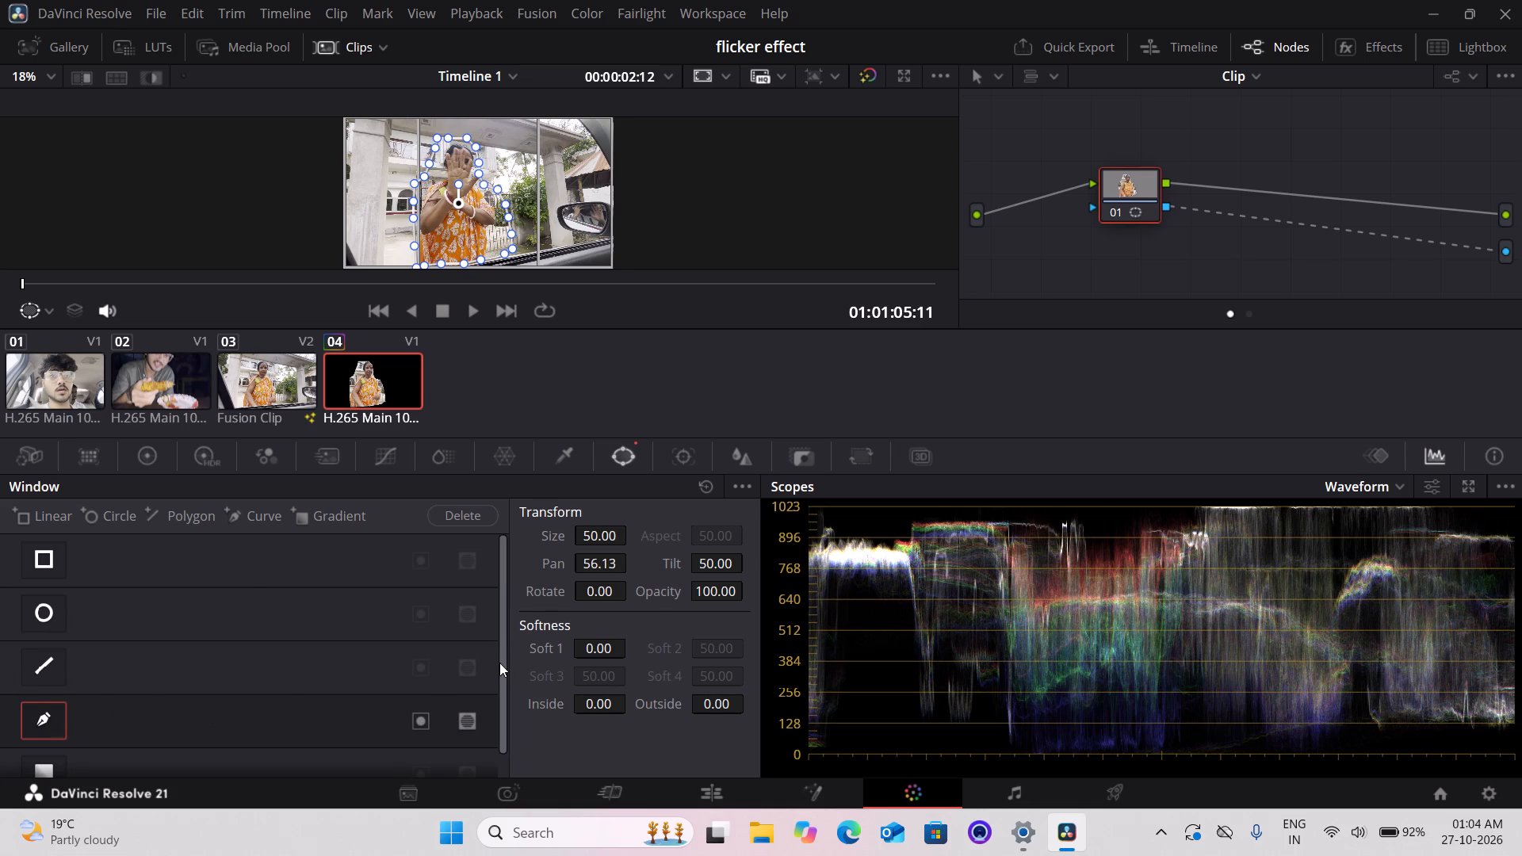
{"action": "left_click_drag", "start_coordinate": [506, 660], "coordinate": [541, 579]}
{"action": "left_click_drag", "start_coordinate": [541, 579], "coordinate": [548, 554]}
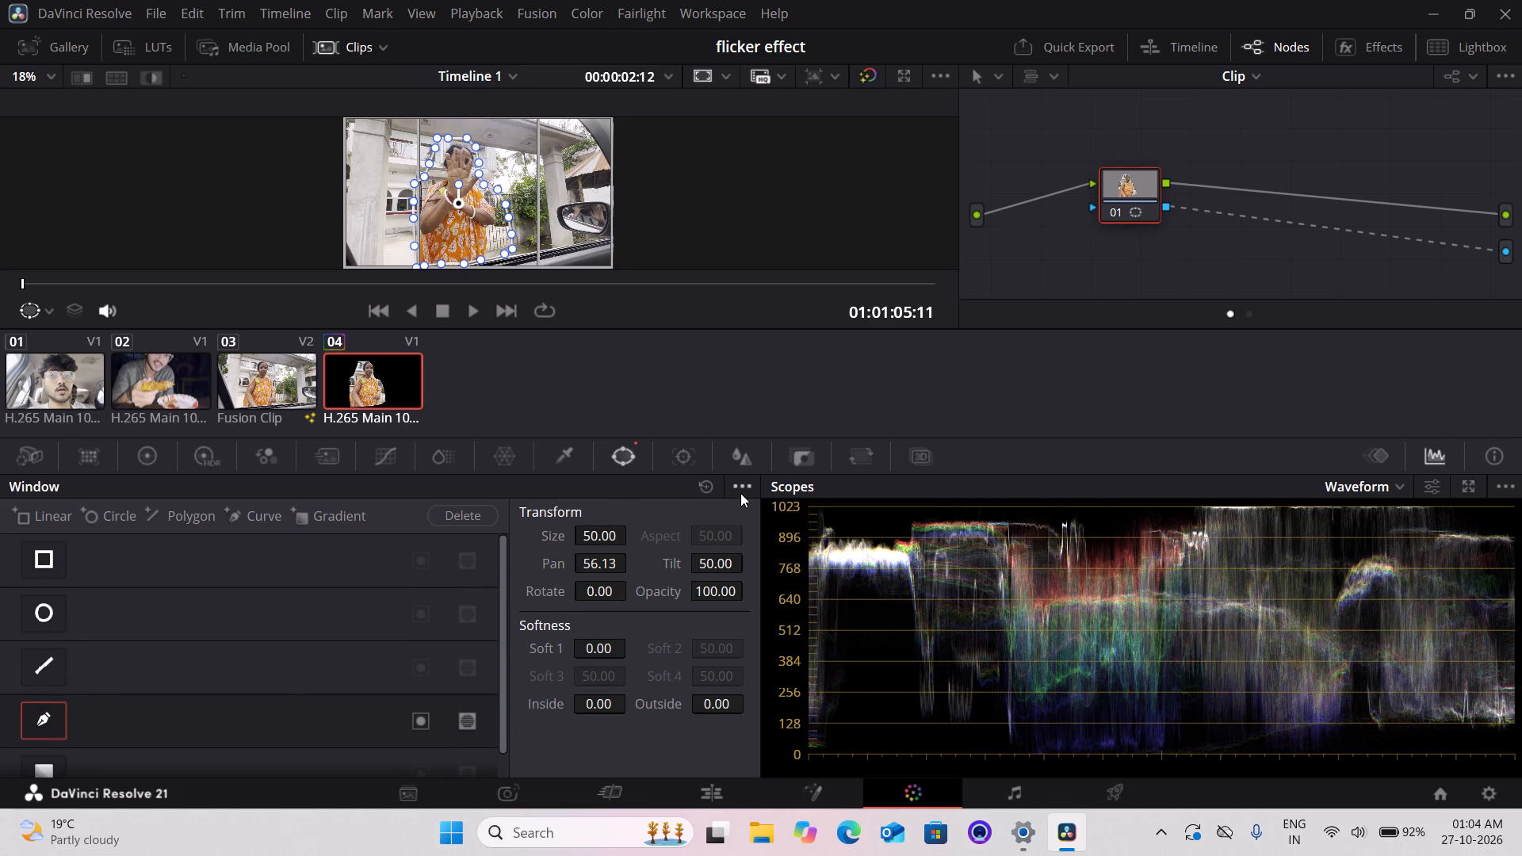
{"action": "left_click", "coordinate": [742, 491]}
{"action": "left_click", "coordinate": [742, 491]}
Look through clip 04's grading palettes, including HDR wheels, RGB Mixer, Curves, ColorSlice, Qualifier, Window, Key and Sizing.
{"action": "left_click", "coordinate": [159, 456]}
{"action": "left_click", "coordinate": [191, 457]}
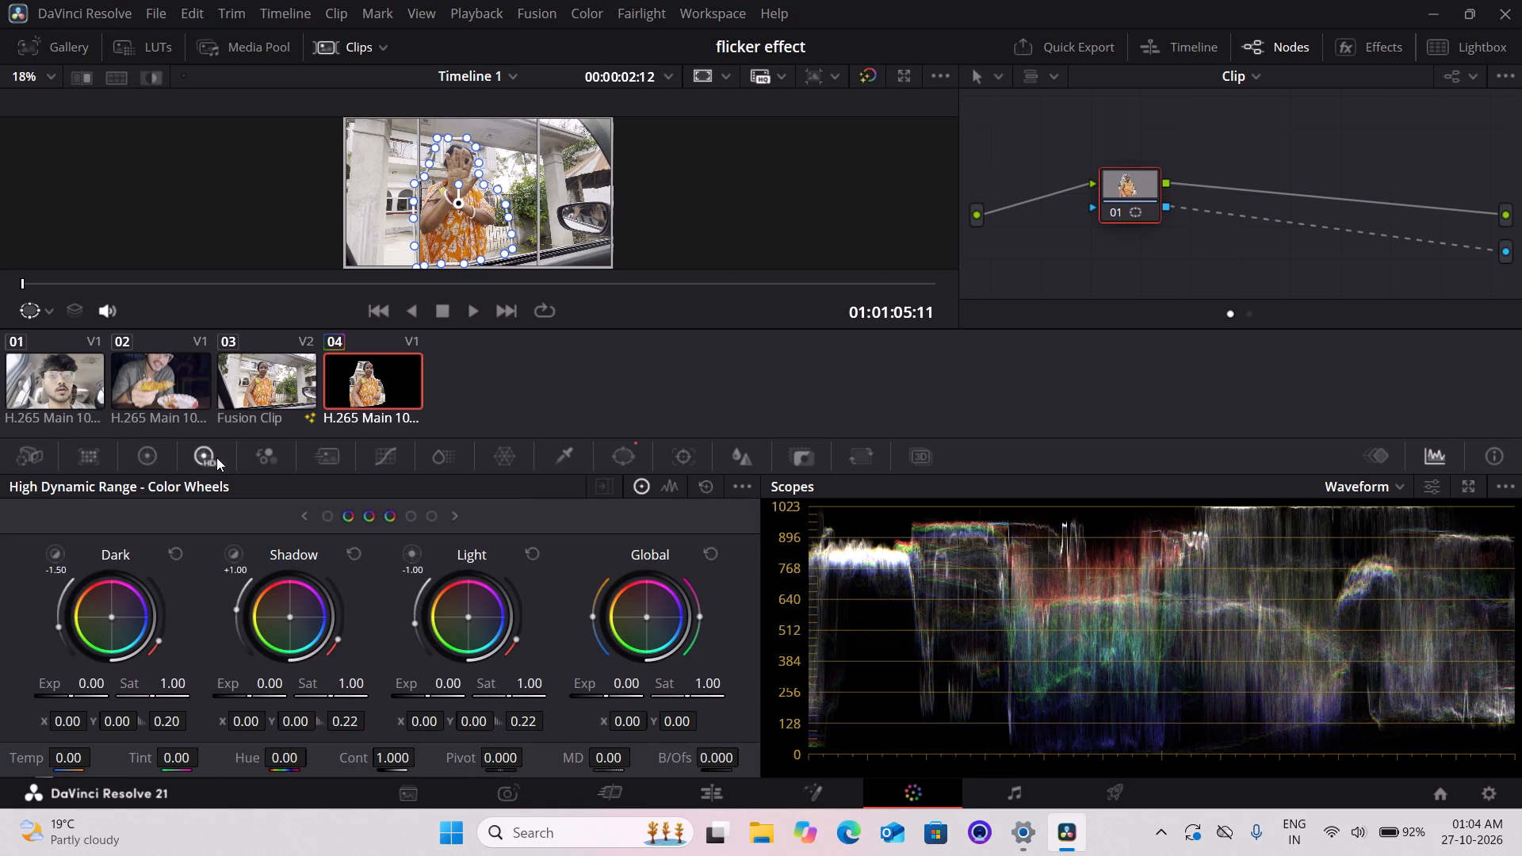
{"action": "left_click", "coordinate": [247, 457]}
{"action": "left_click", "coordinate": [308, 458]}
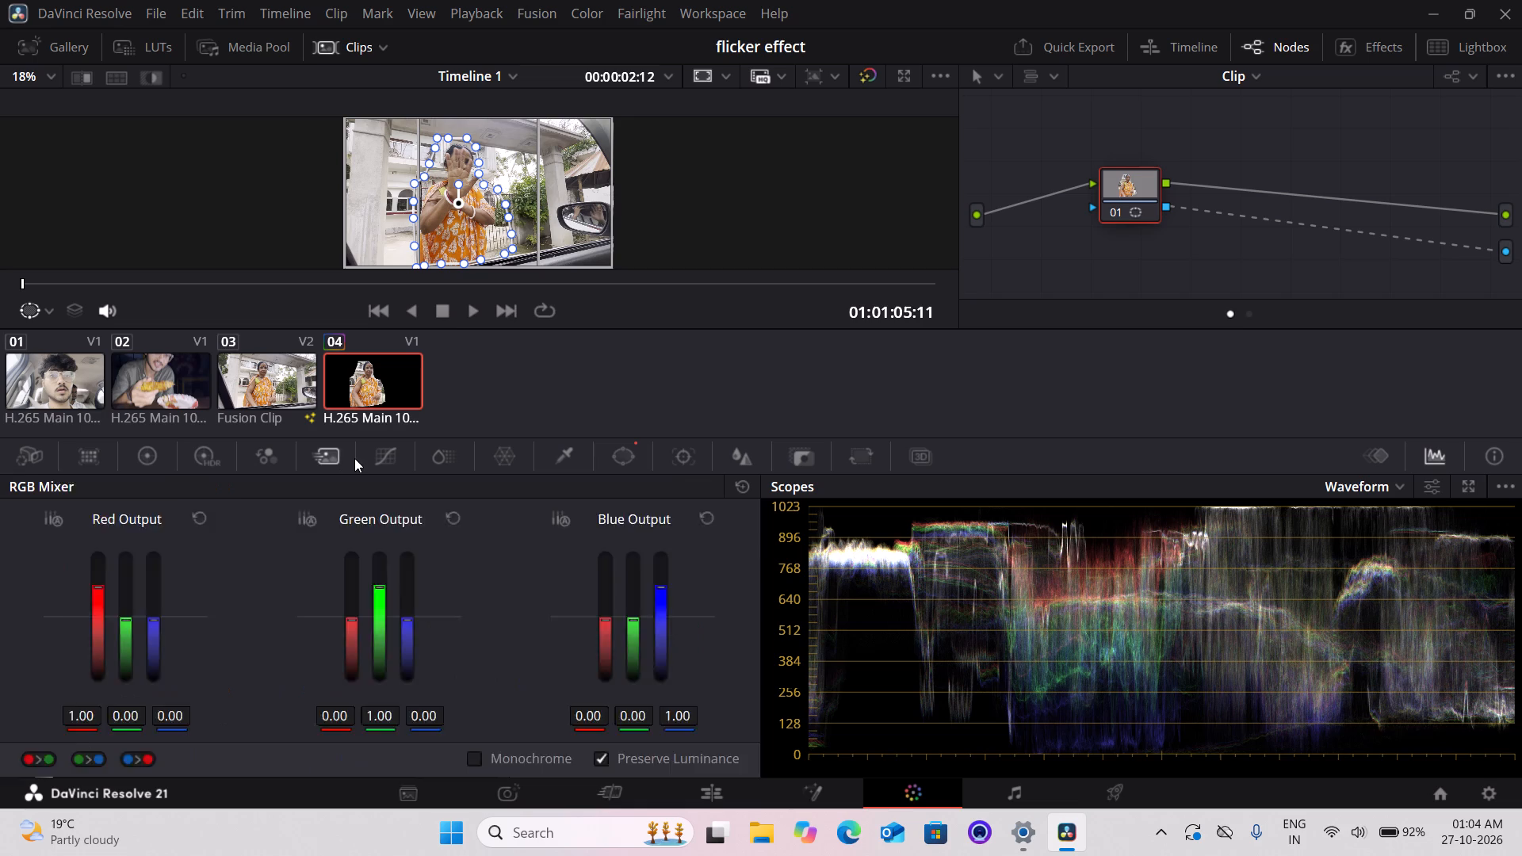
{"action": "left_click", "coordinate": [365, 458]}
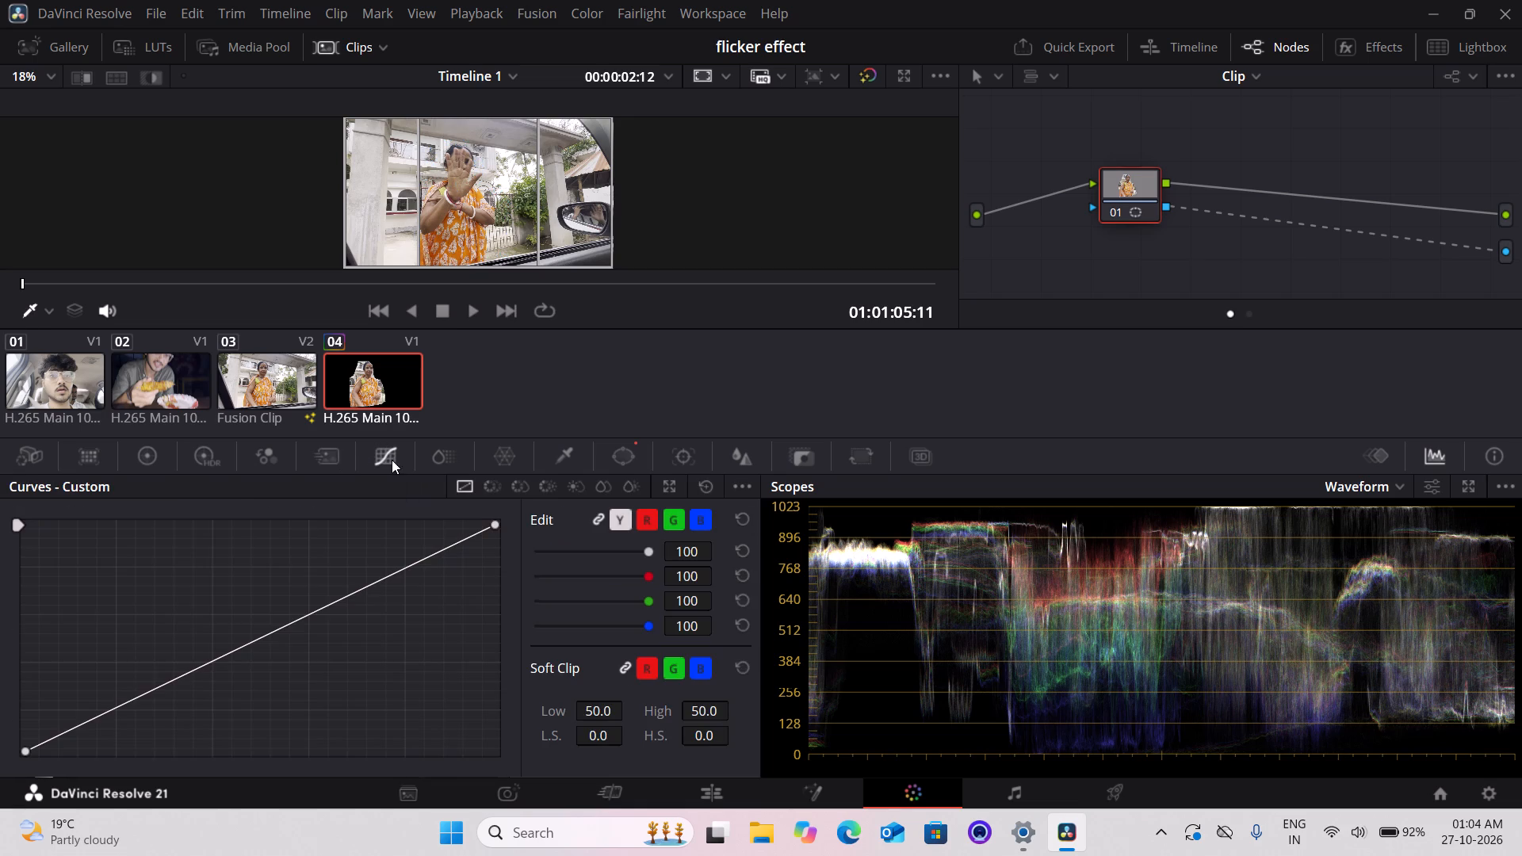
{"action": "left_click", "coordinate": [434, 466]}
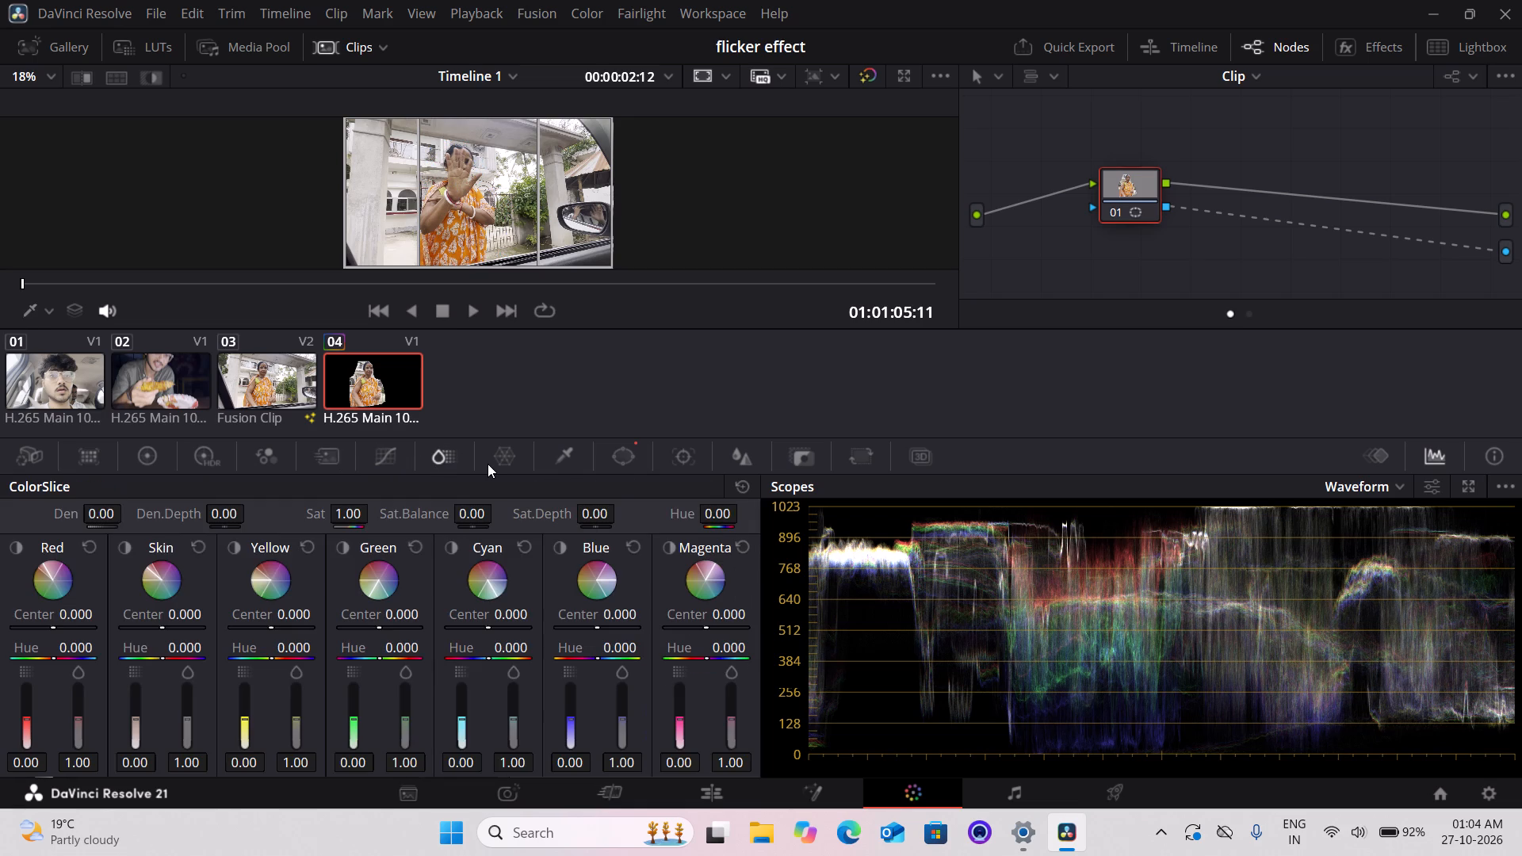
{"action": "left_click", "coordinate": [488, 464]}
{"action": "left_click", "coordinate": [534, 459]}
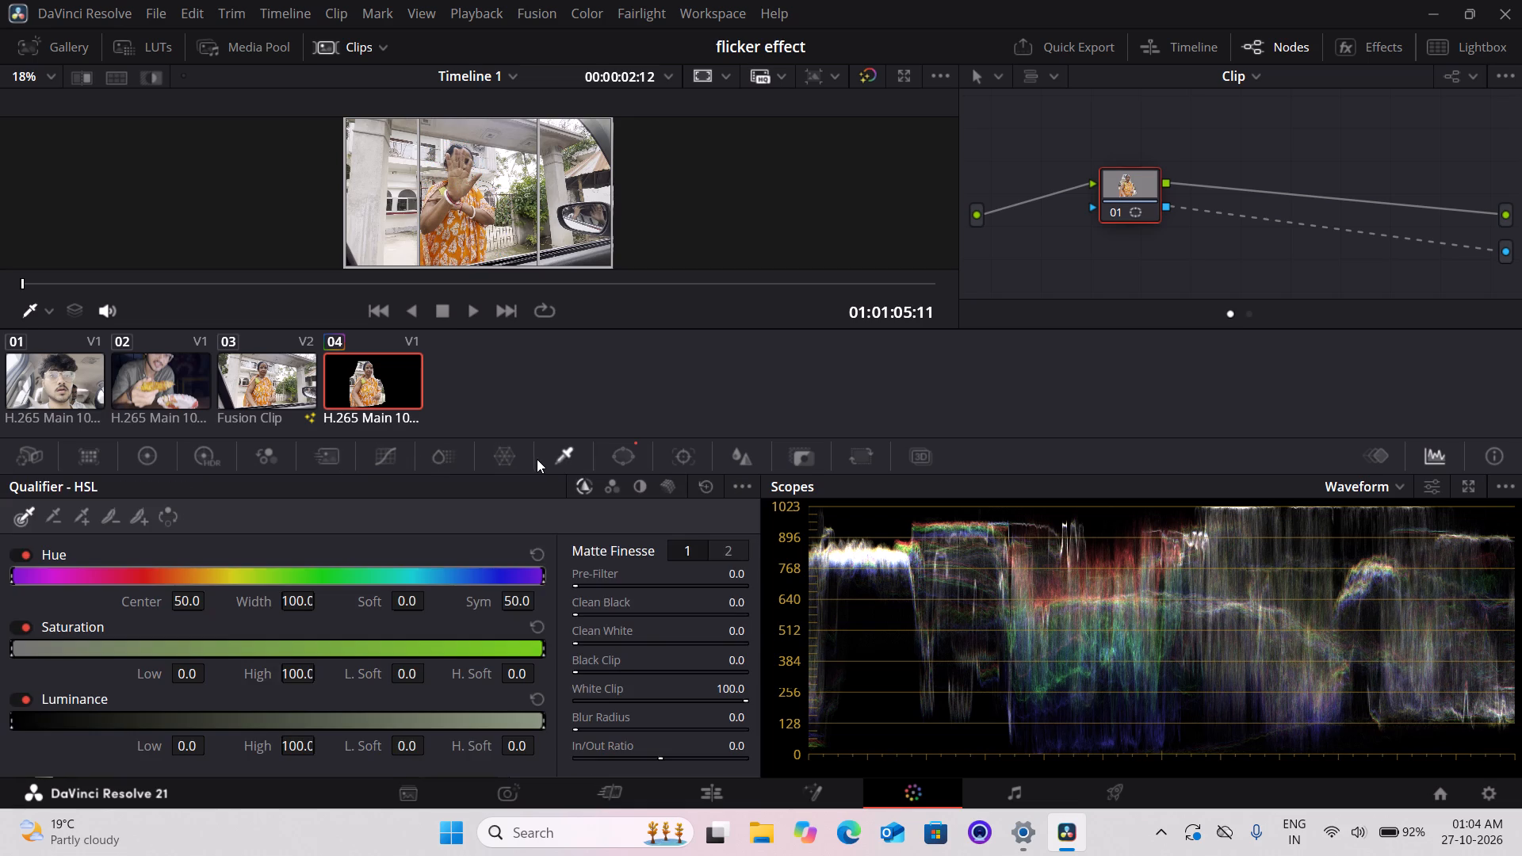
{"action": "left_click", "coordinate": [626, 459]}
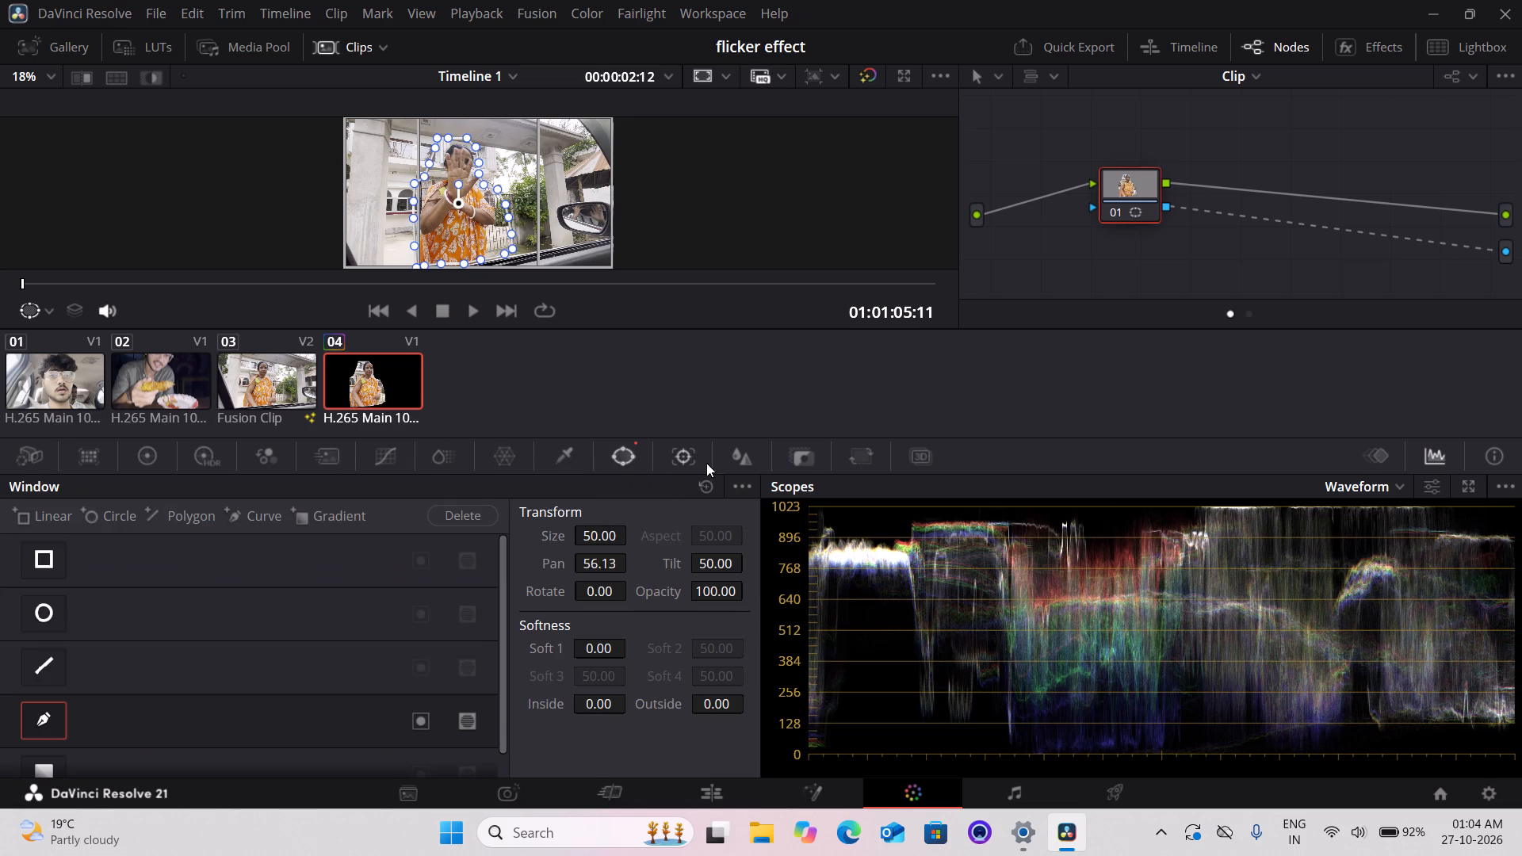
{"action": "left_click", "coordinate": [746, 460]}
{"action": "left_click", "coordinate": [815, 462]}
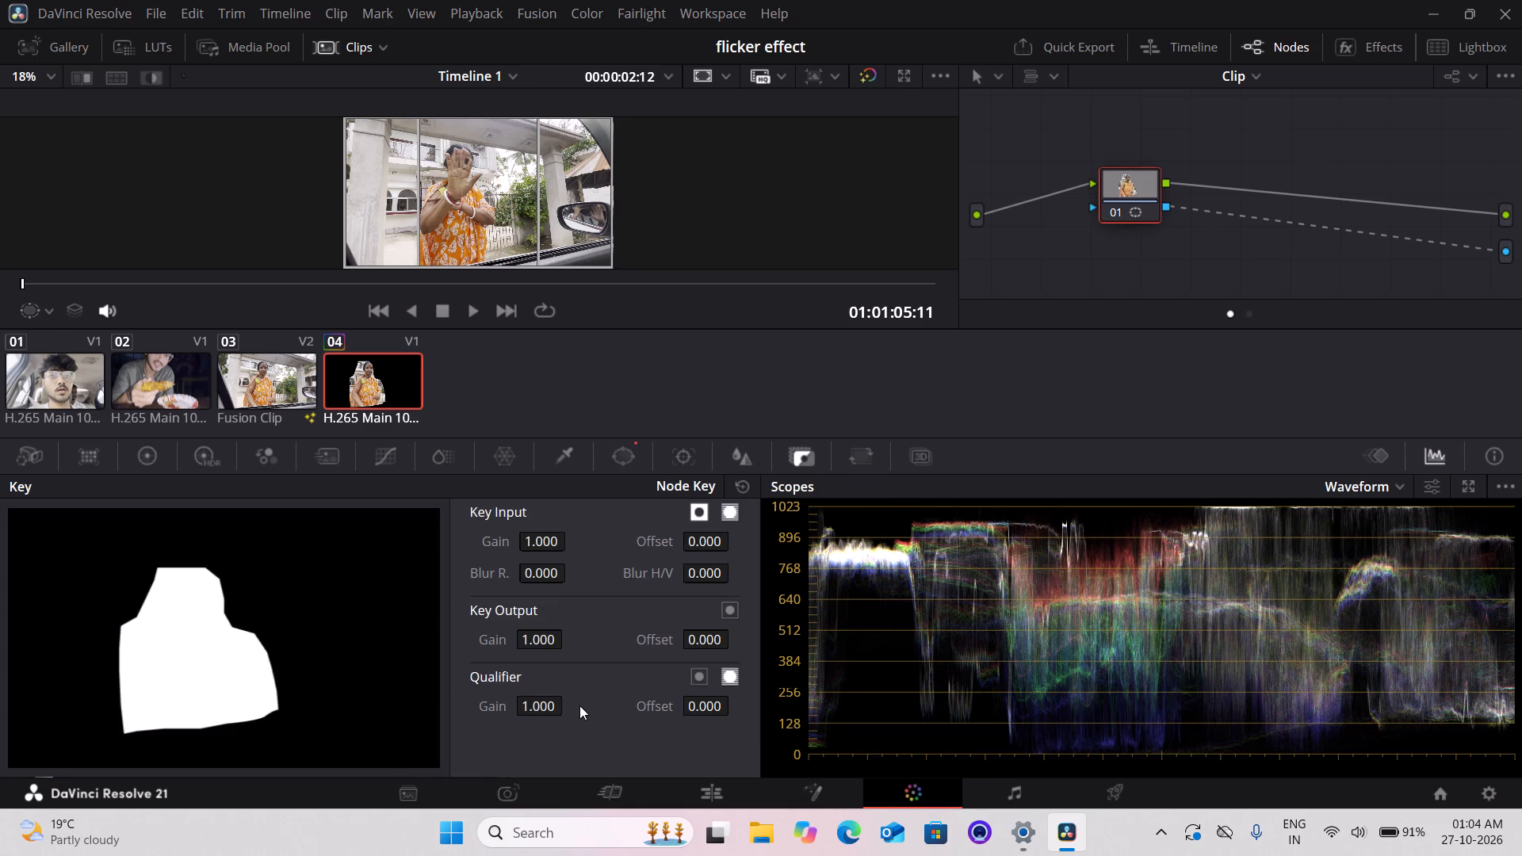
{"action": "left_click", "coordinate": [863, 457]}
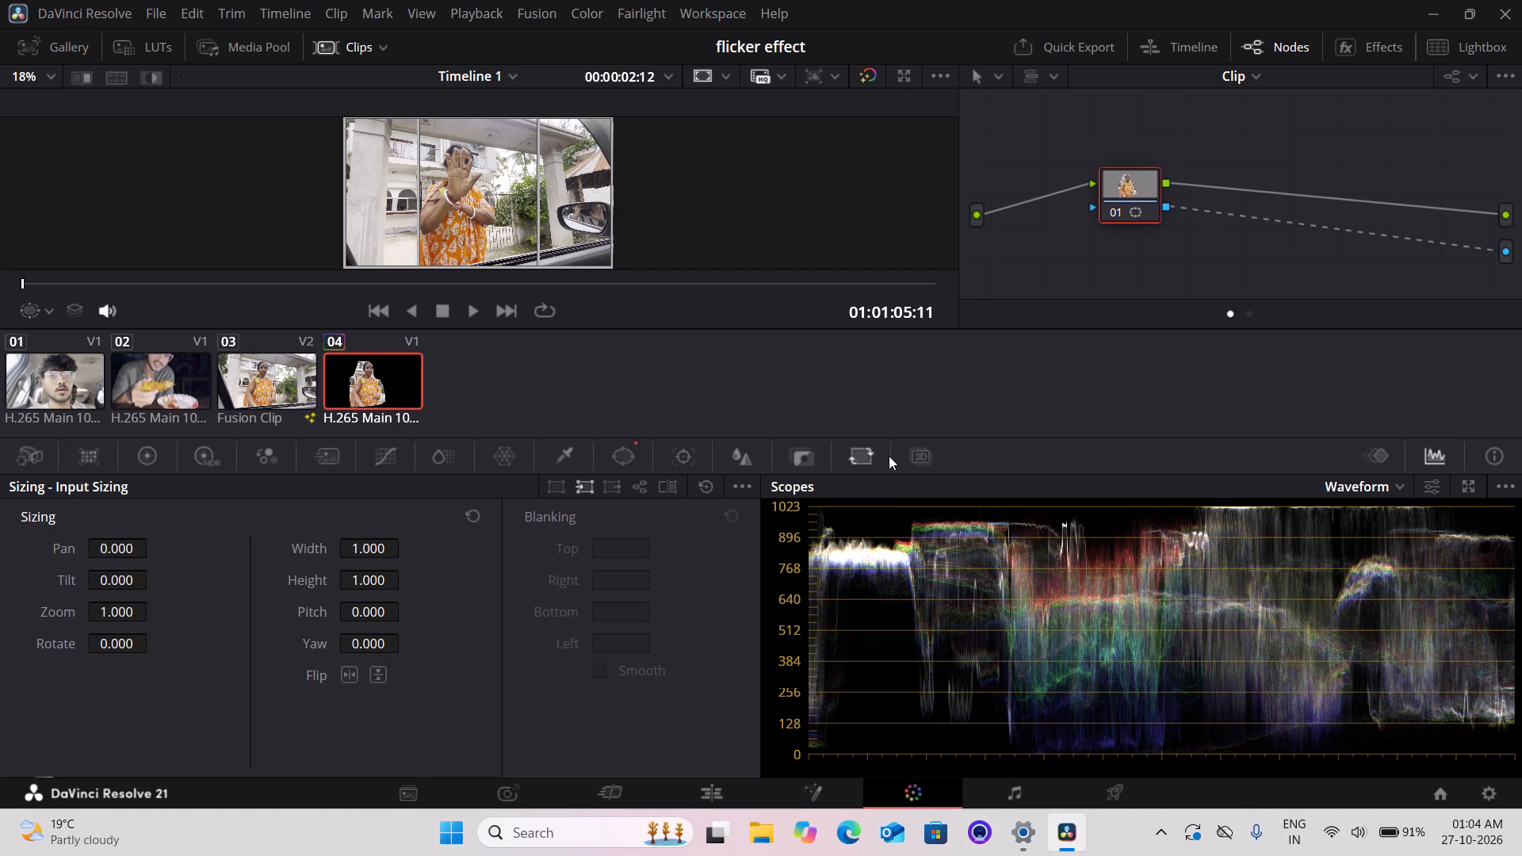
{"action": "left_click", "coordinate": [909, 456]}
{"action": "left_click", "coordinate": [909, 456]}
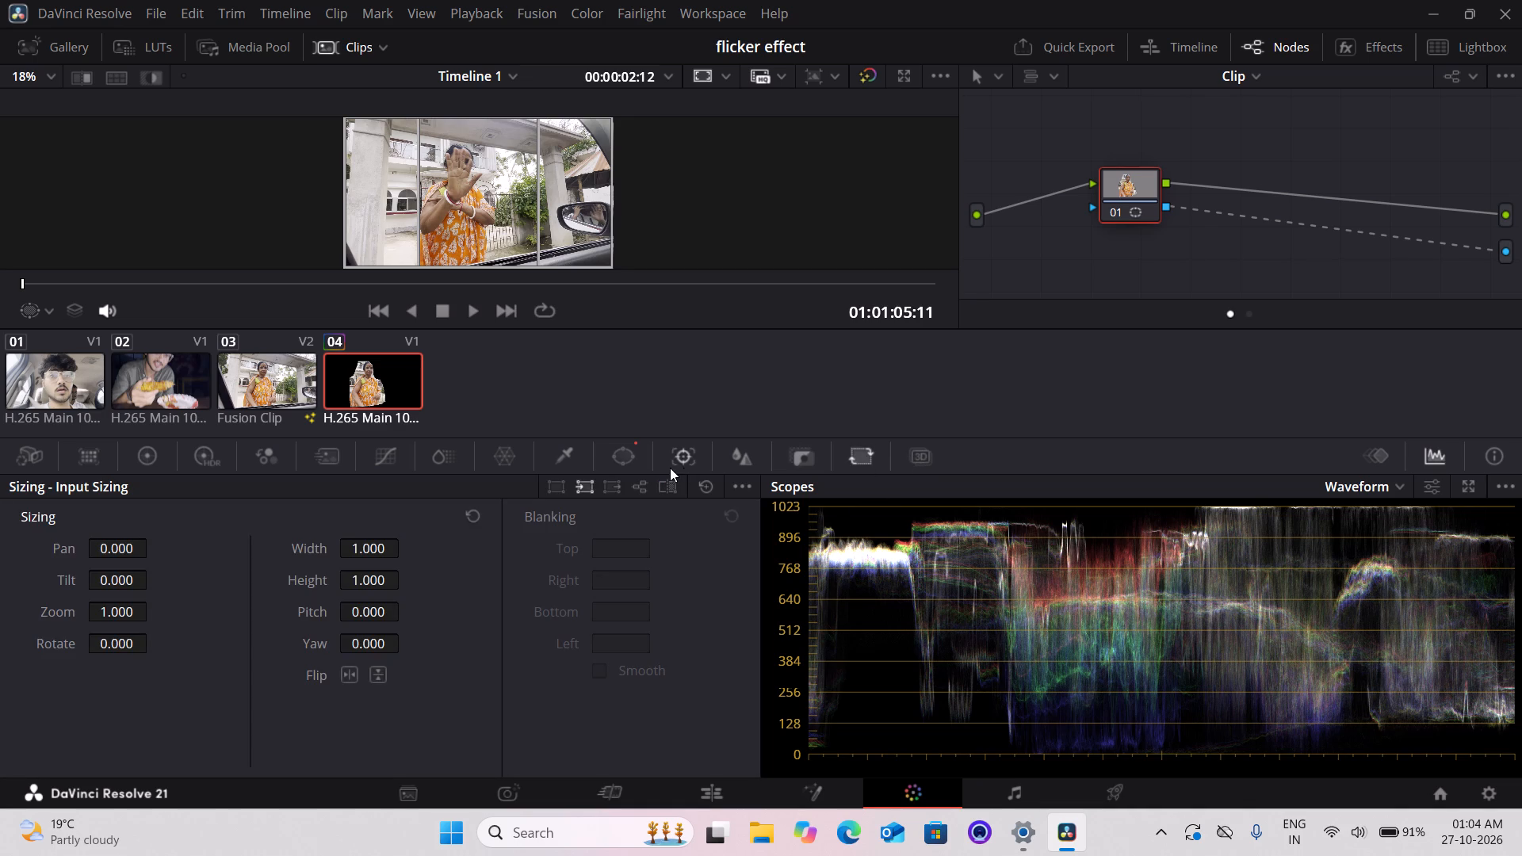
Go back through the grading palettes, examining Qualifier, ColorSlice, Primaries color wheels and Camera Raw.
{"action": "left_click", "coordinate": [670, 468]}
{"action": "left_click", "coordinate": [627, 471]}
{"action": "left_click", "coordinate": [614, 470]}
{"action": "left_click", "coordinate": [565, 467]}
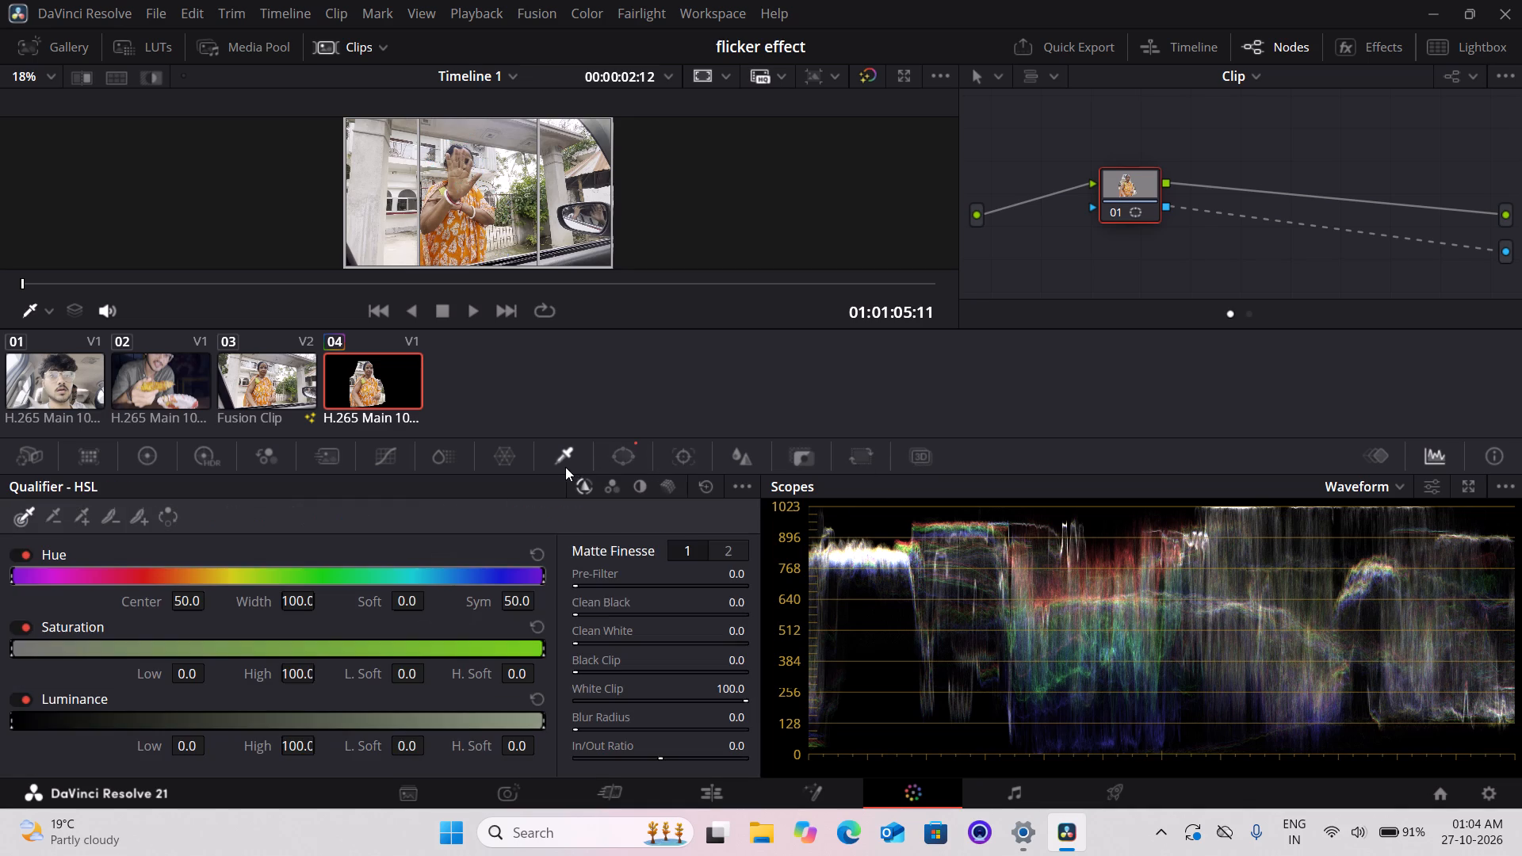
{"action": "scroll", "coordinate": [522, 466], "scroll_direction": "down", "scroll_amount": 1}
{"action": "left_click", "coordinate": [396, 465]}
{"action": "scroll", "coordinate": [396, 465], "scroll_direction": "up", "scroll_amount": 1}
{"action": "scroll", "coordinate": [396, 465], "scroll_direction": "down", "scroll_amount": 1}
{"action": "left_click", "coordinate": [428, 451]}
{"action": "scroll", "coordinate": [299, 468], "scroll_direction": "up", "scroll_amount": 1}
{"action": "scroll", "coordinate": [299, 468], "scroll_direction": "down", "scroll_amount": 1}
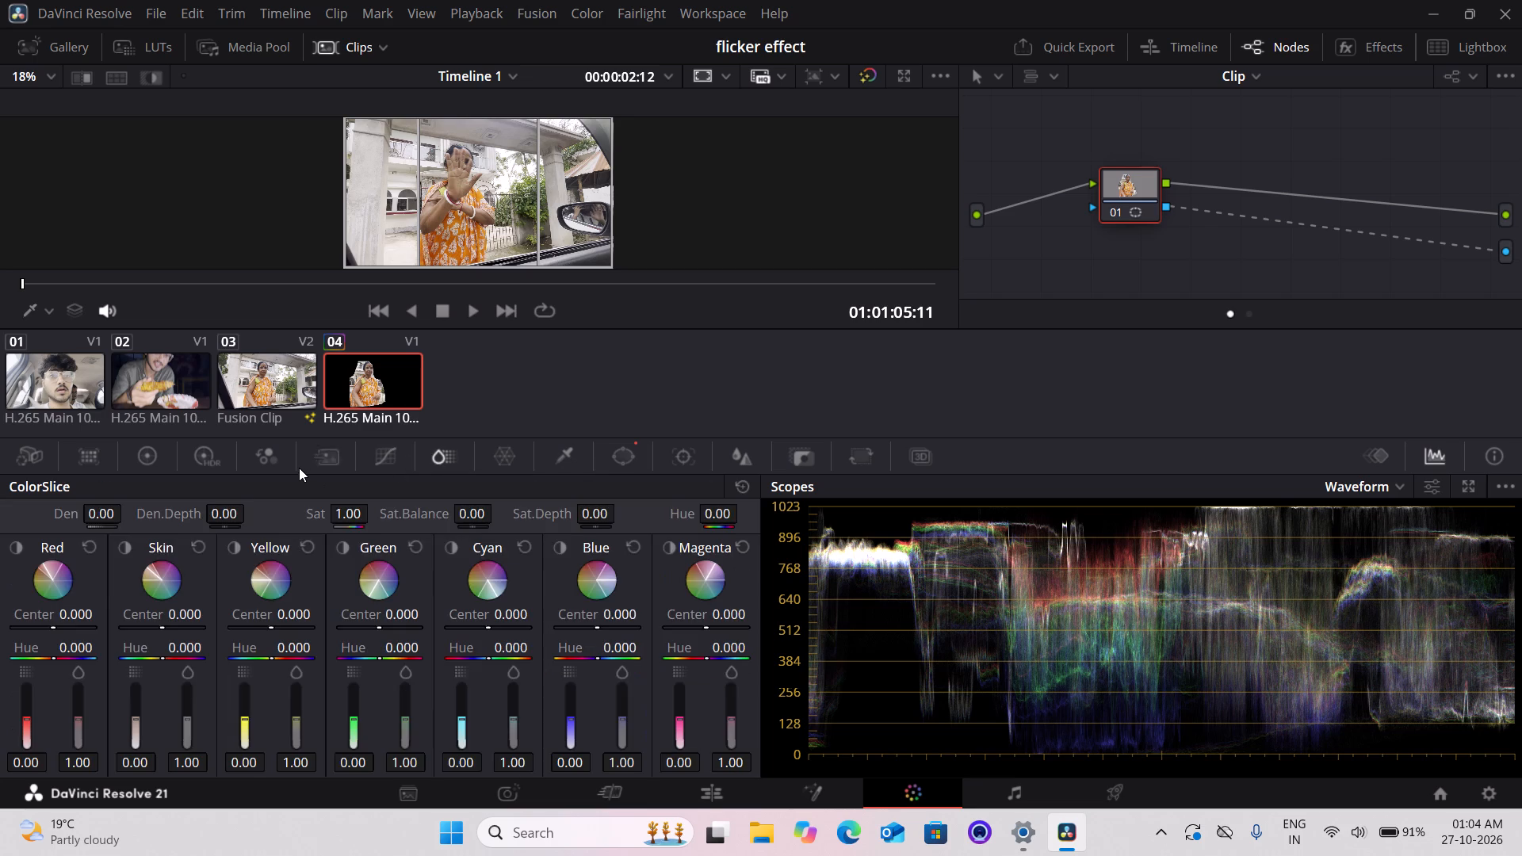
{"action": "left_click", "coordinate": [299, 468]}
{"action": "left_click", "coordinate": [260, 466]}
{"action": "left_click", "coordinate": [185, 458]}
{"action": "left_click", "coordinate": [144, 457]}
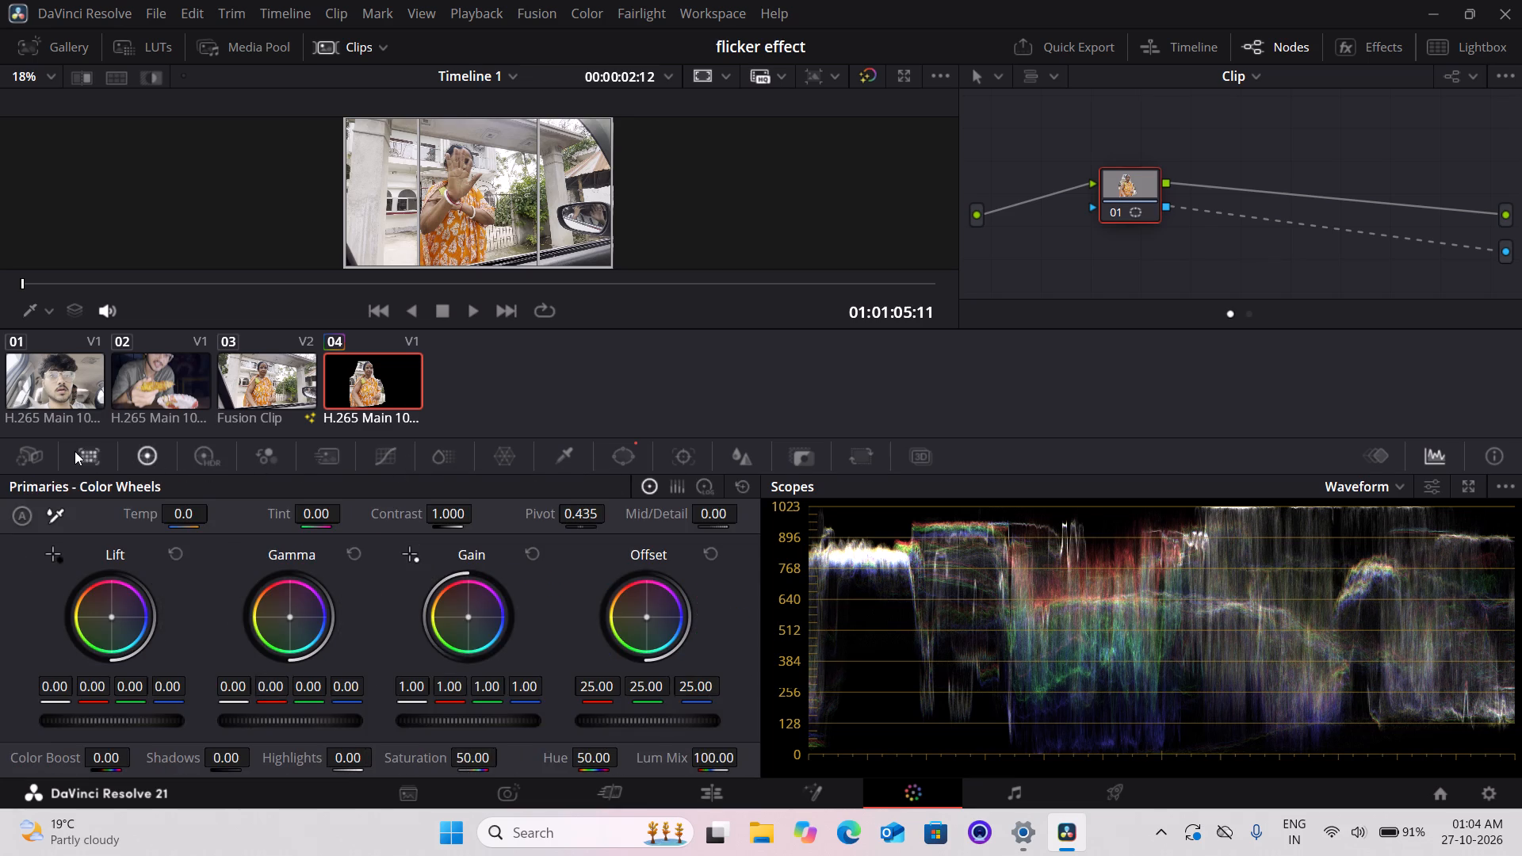
{"action": "left_click", "coordinate": [75, 451]}
{"action": "scroll", "coordinate": [42, 453], "scroll_direction": "up", "scroll_amount": 1}
{"action": "scroll", "coordinate": [42, 453], "scroll_direction": "down", "scroll_amount": 1}
{"action": "left_click", "coordinate": [42, 453]}
{"action": "left_click", "coordinate": [75, 453]}
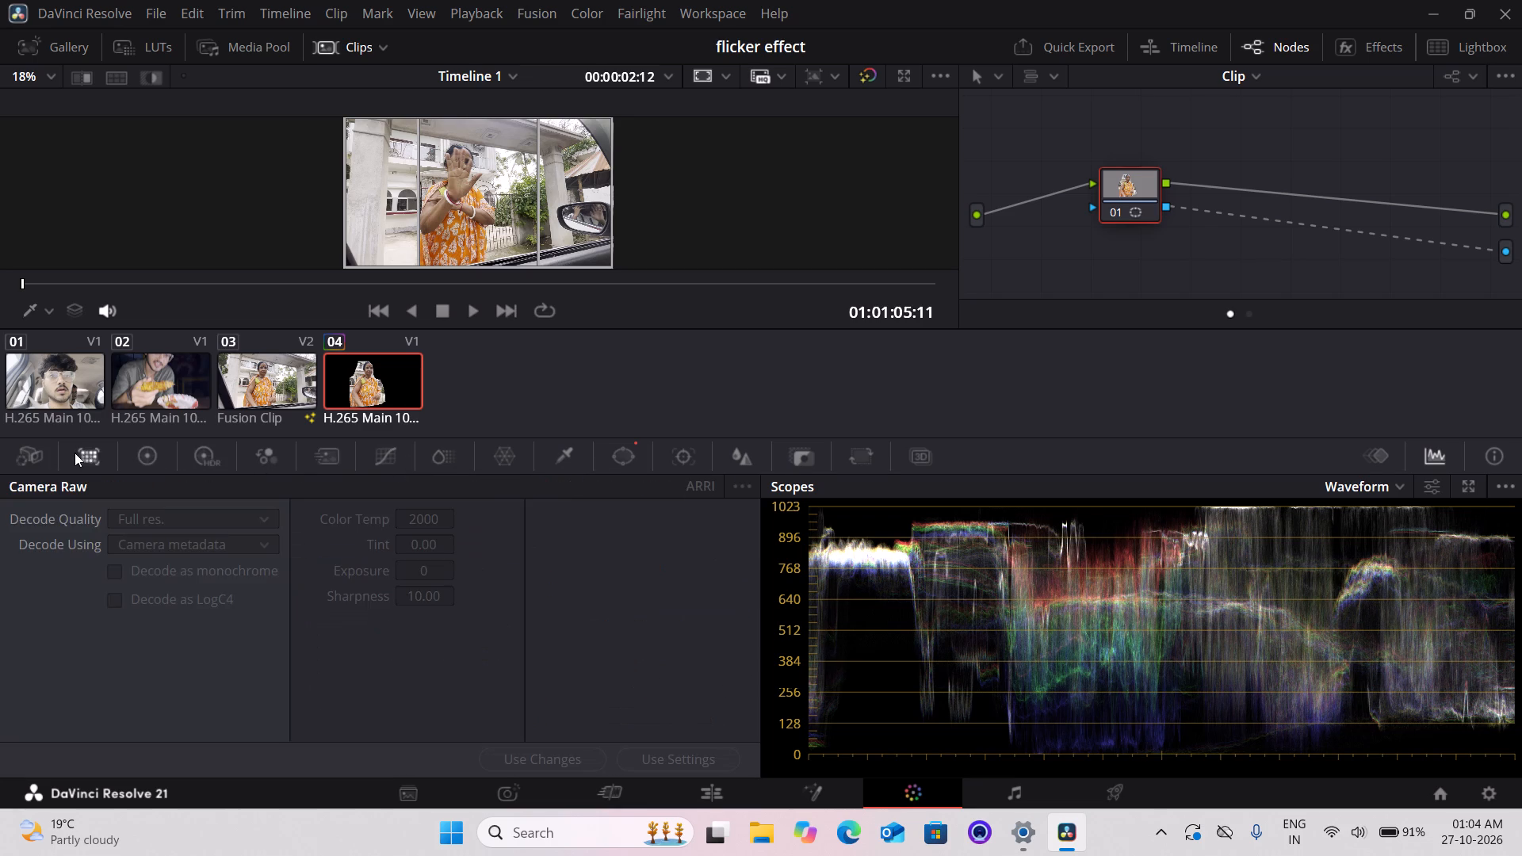
Recheck the palettes between the Primaries wheels and Curves, ending with the Motion Effects noise reduction and motion blur settings.
{"action": "left_click", "coordinate": [132, 450]}
{"action": "left_click", "coordinate": [211, 457]}
{"action": "left_click", "coordinate": [245, 454]}
{"action": "scroll", "coordinate": [320, 455], "scroll_direction": "up", "scroll_amount": 2}
{"action": "left_click", "coordinate": [327, 455]}
{"action": "left_click", "coordinate": [382, 456]}
{"action": "left_click", "coordinate": [332, 467]}
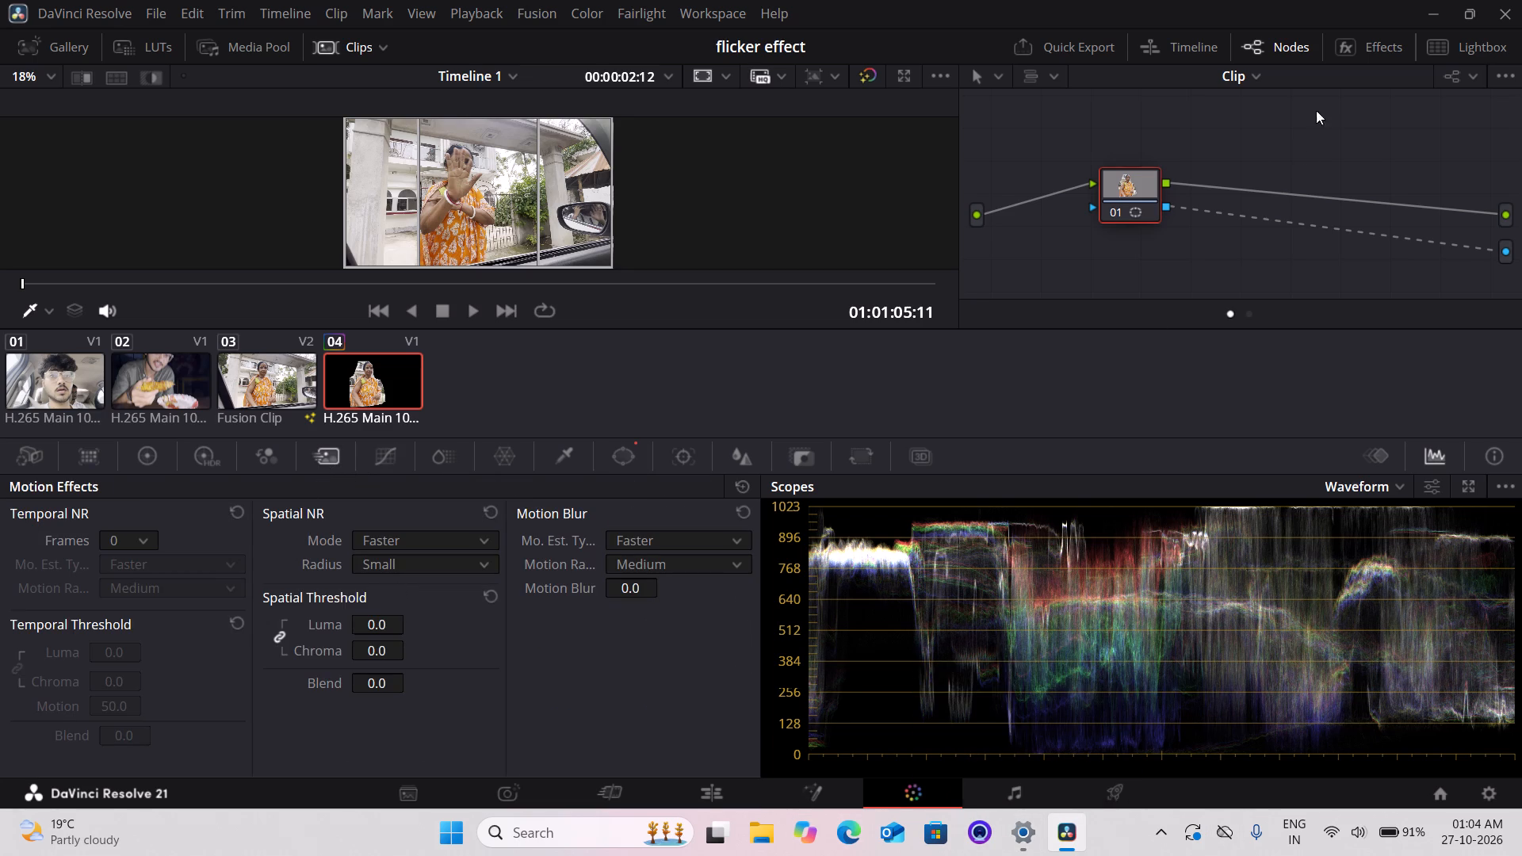
{"action": "scroll", "coordinate": [1138, 224], "scroll_direction": "down", "scroll_amount": 2}
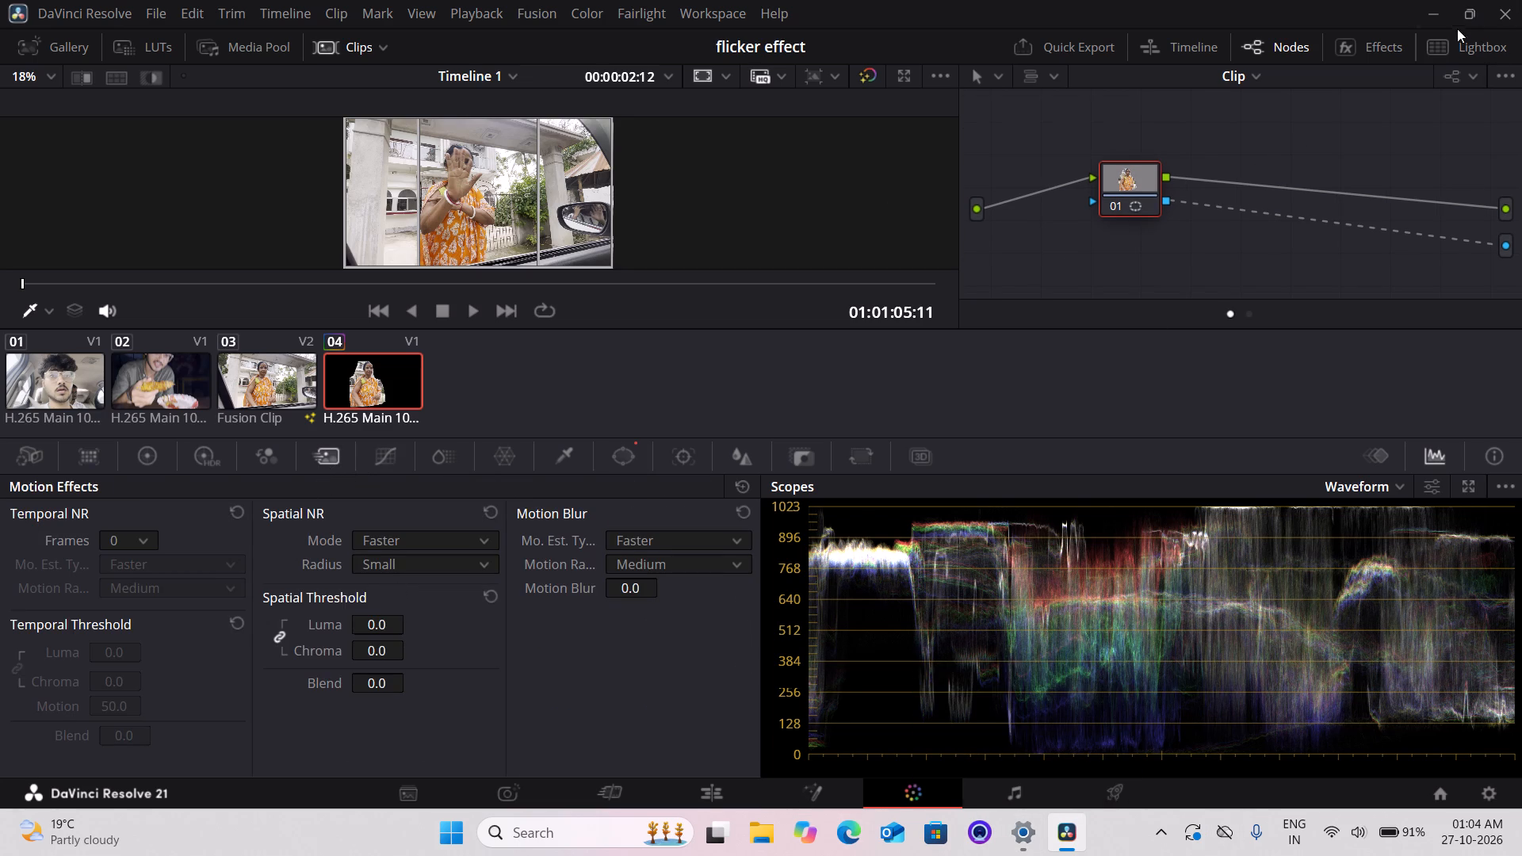
Switch to the desktop and launch the Kuro app.
{"action": "left_click", "coordinate": [1441, 19]}
{"action": "double_click", "coordinate": [197, 132]}
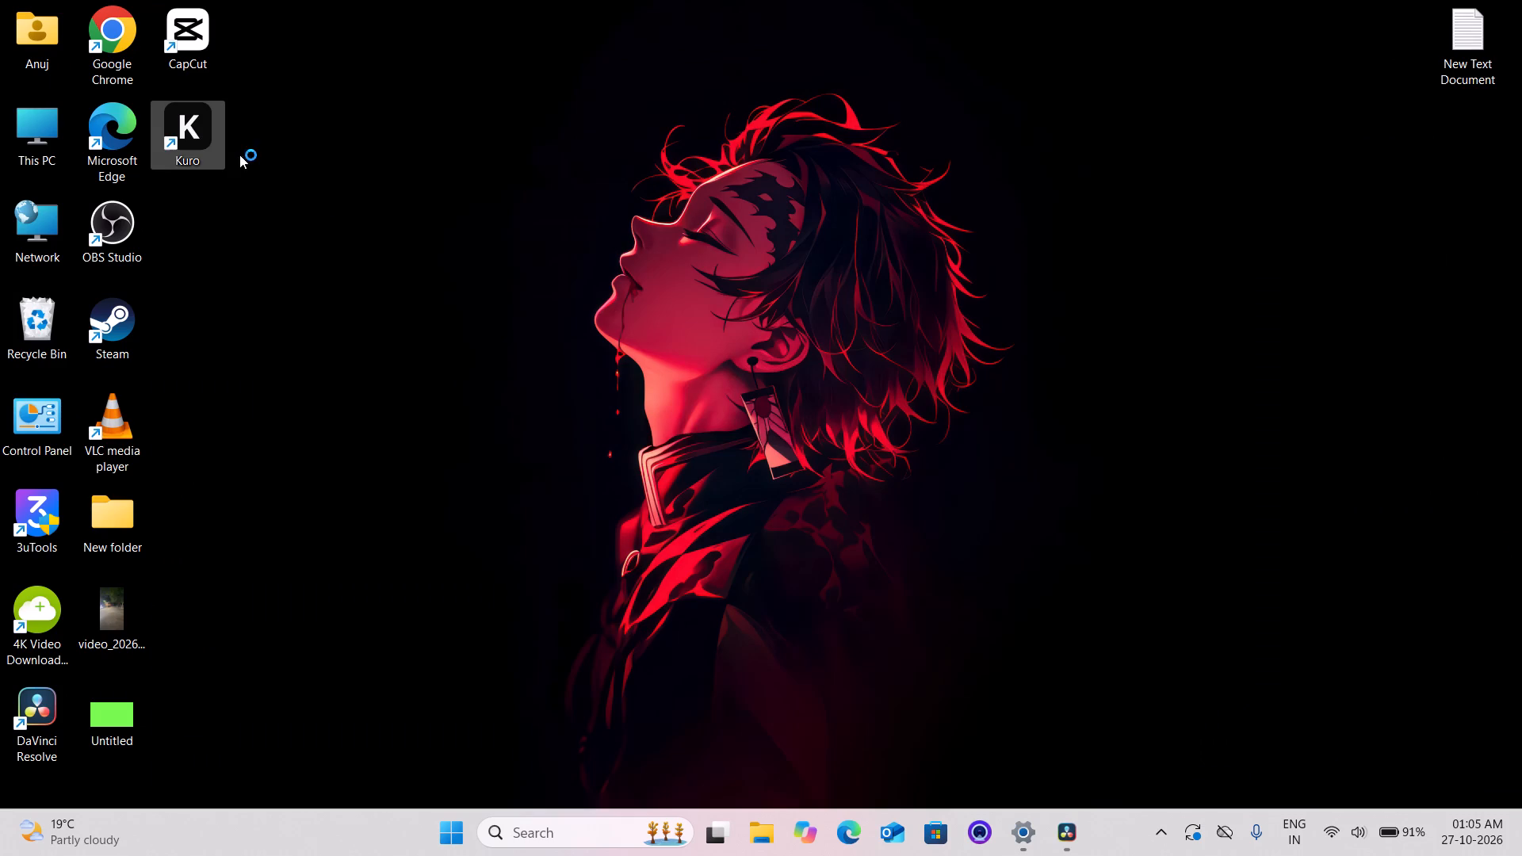
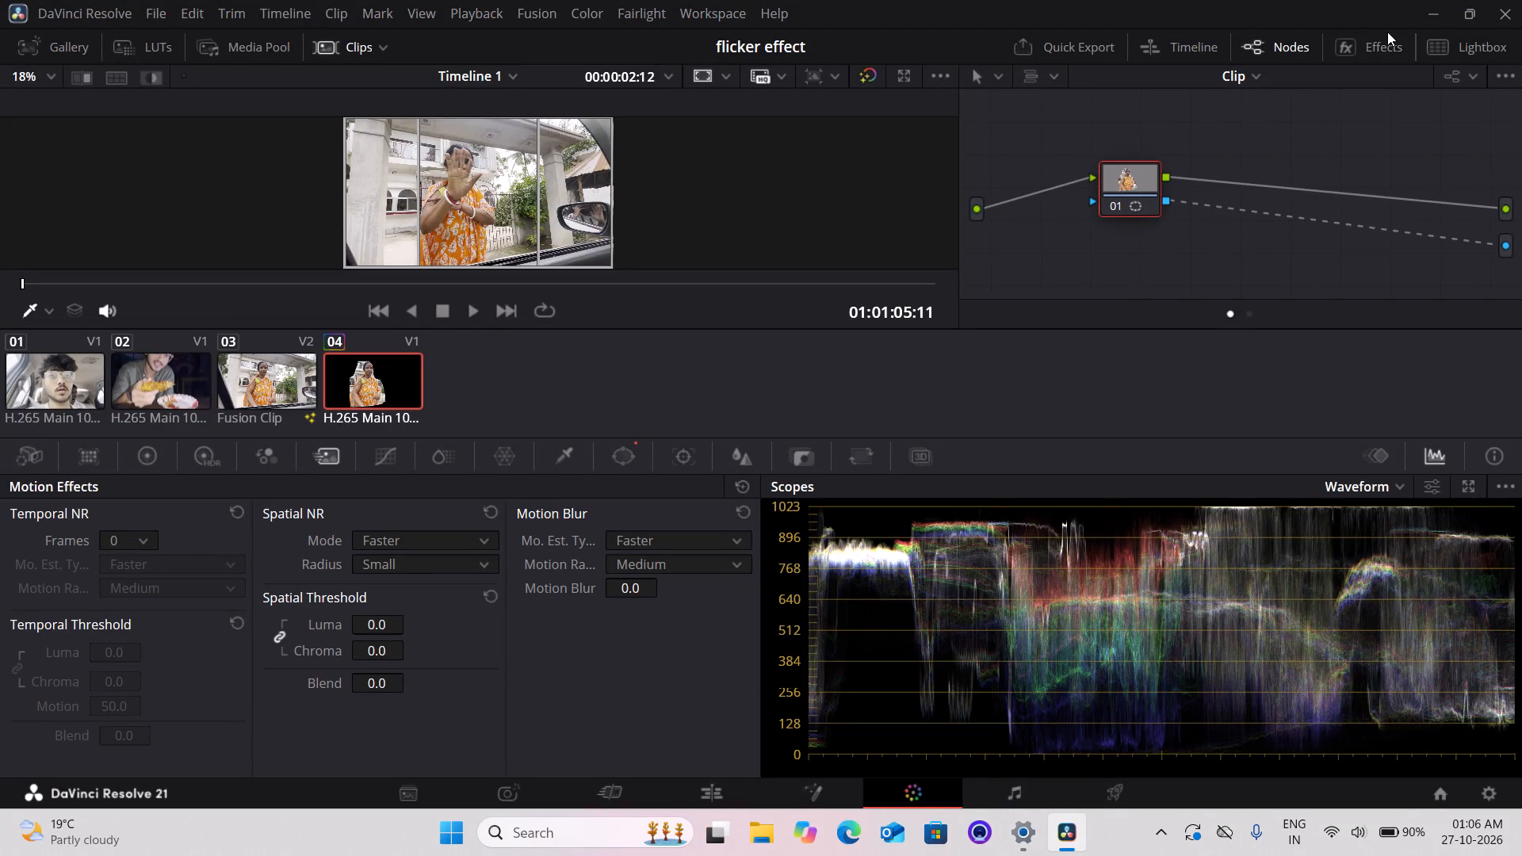
Switch to Google Chrome and open YouTube.
{"action": "left_click", "coordinate": [1438, 11]}
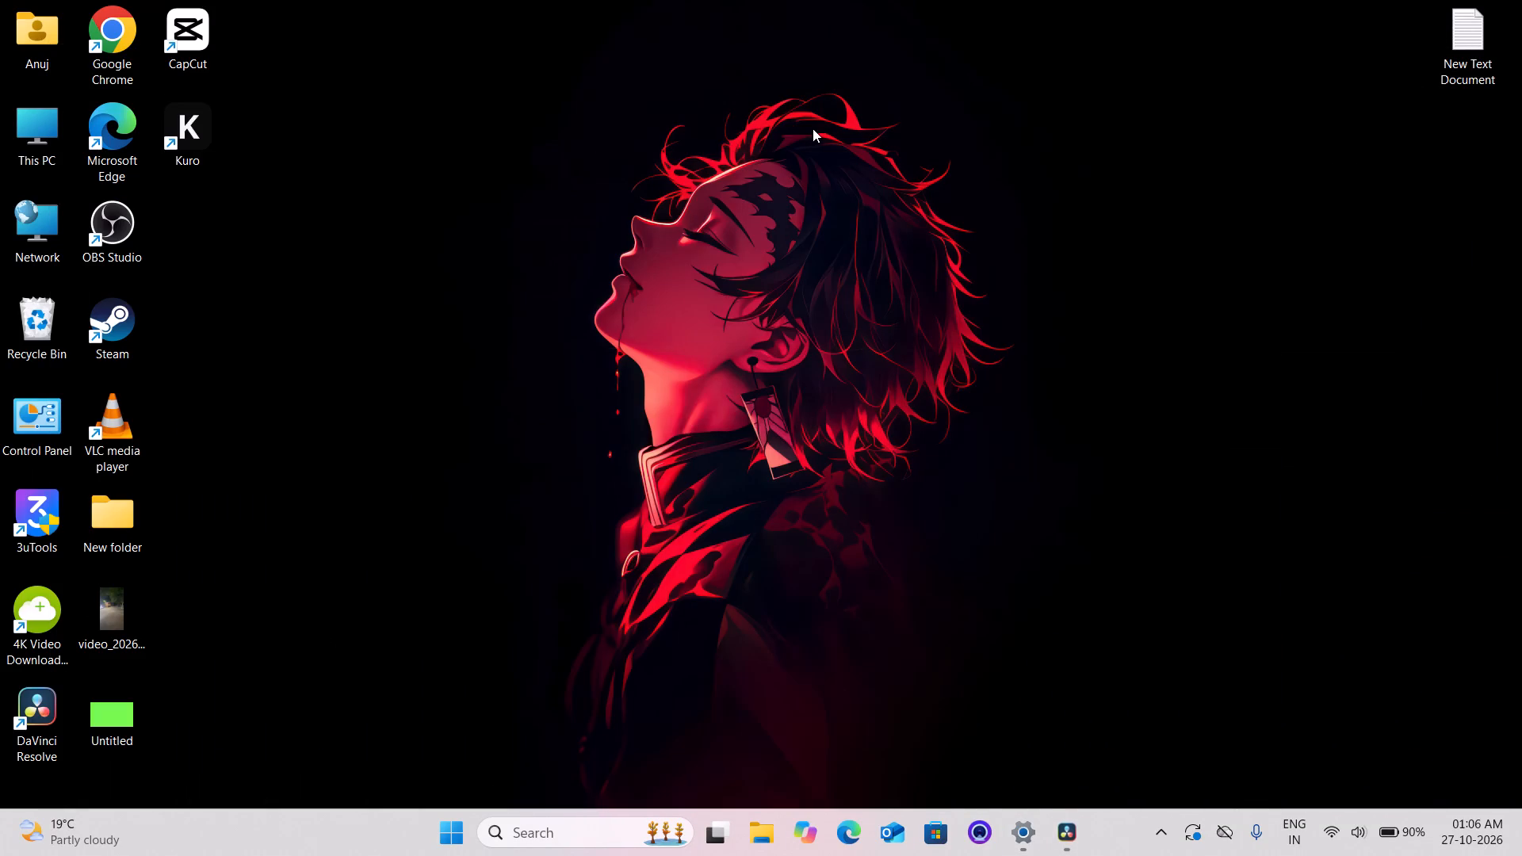
{"action": "double_click", "coordinate": [127, 42]}
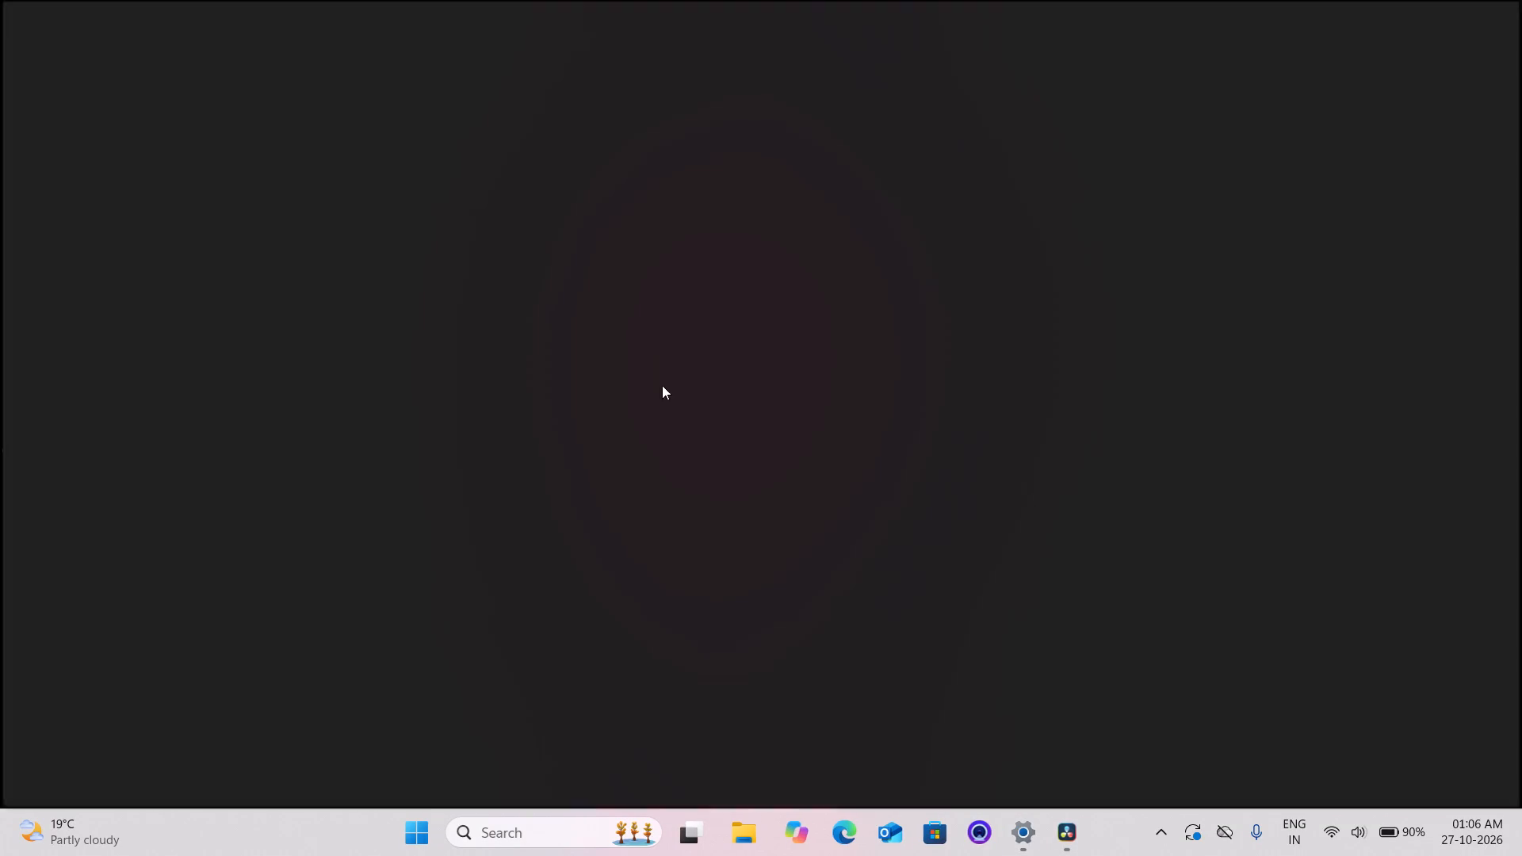
{"action": "left_click", "coordinate": [887, 611]}
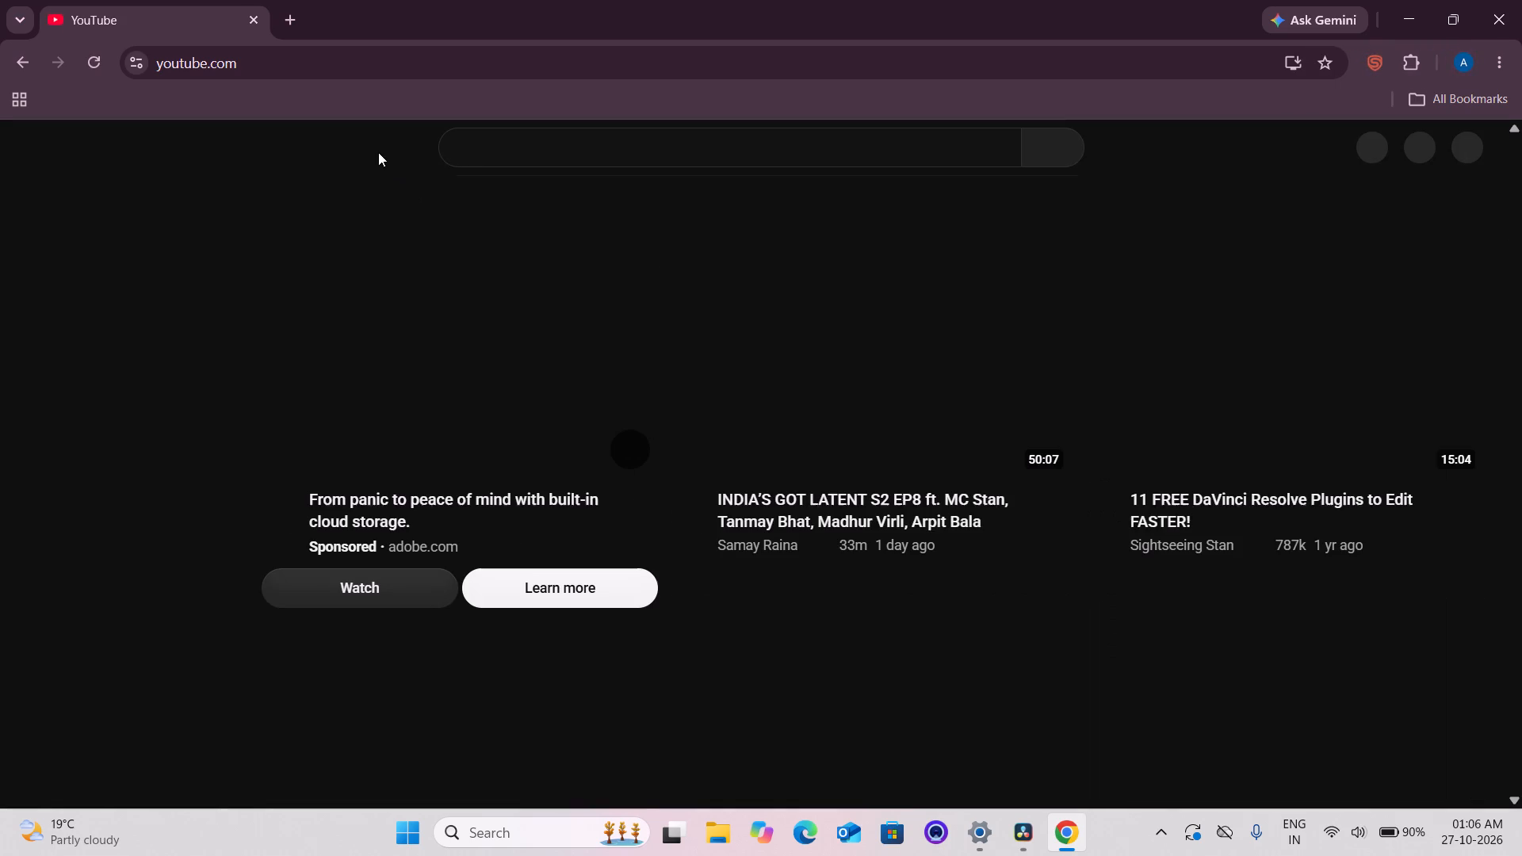
Search YouTube for "how to add tracking text in davinci resolve".
{"action": "left_click", "coordinate": [499, 149]}
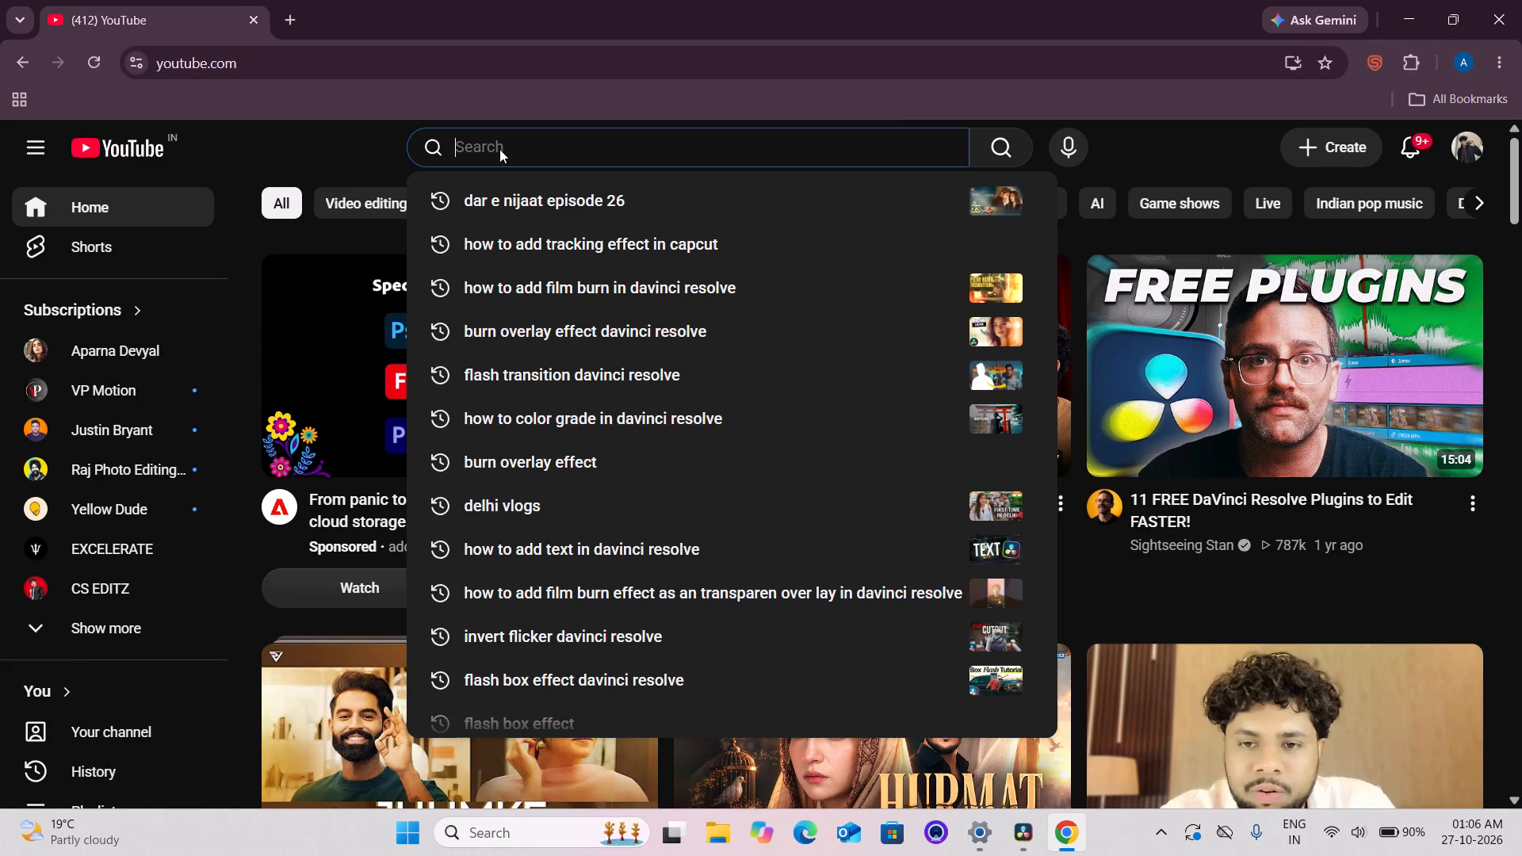
{"action": "left_click", "coordinate": [499, 149]}
{"action": "key", "text": "h"}
{"action": "type", "text": "ow to add track"}
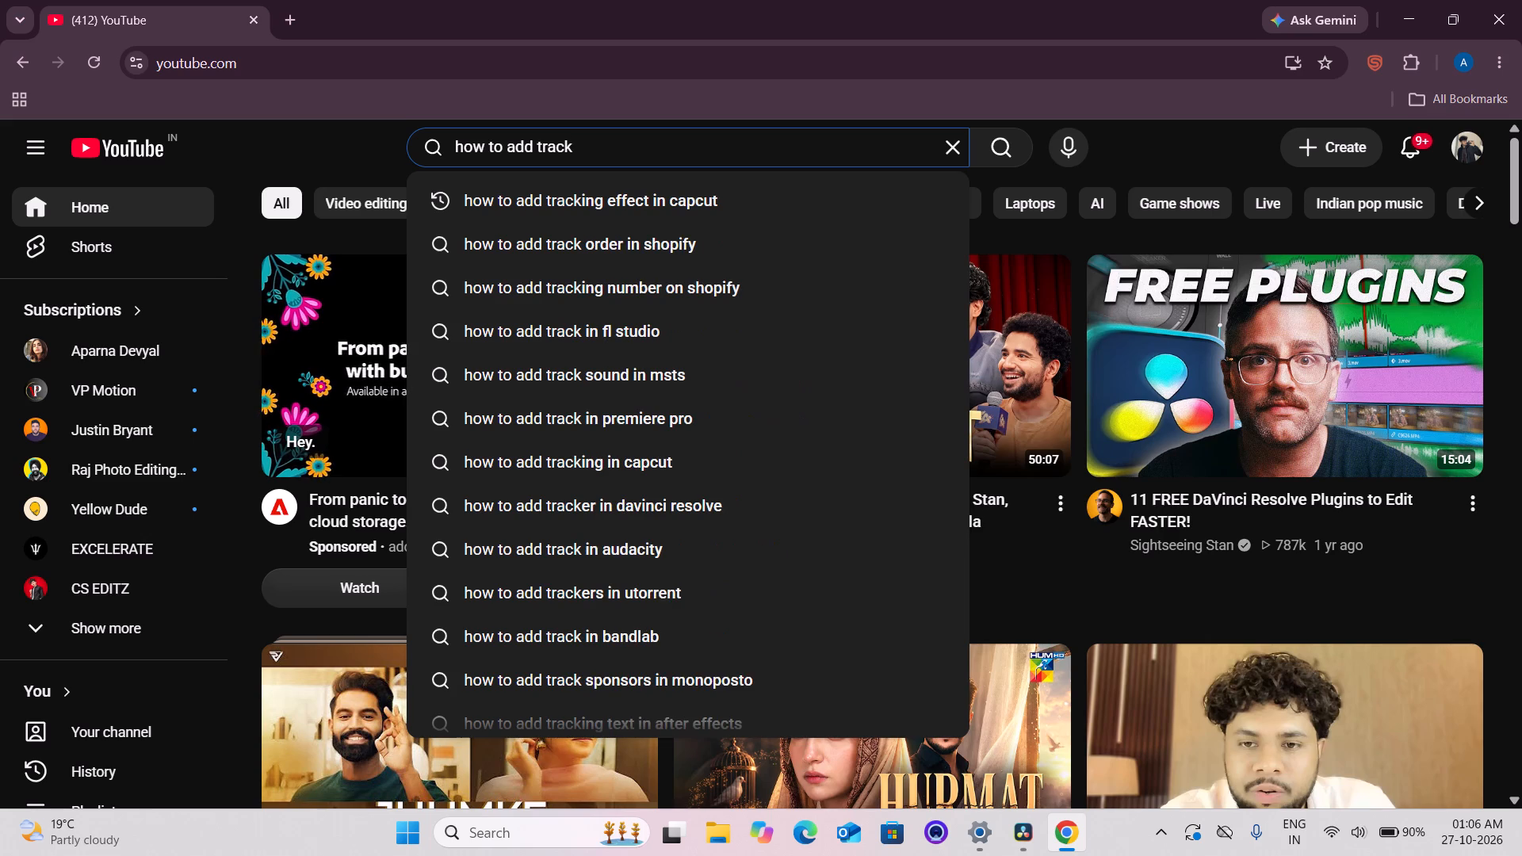
{"action": "type", "text": "ing"}
{"action": "key", "text": "space"}
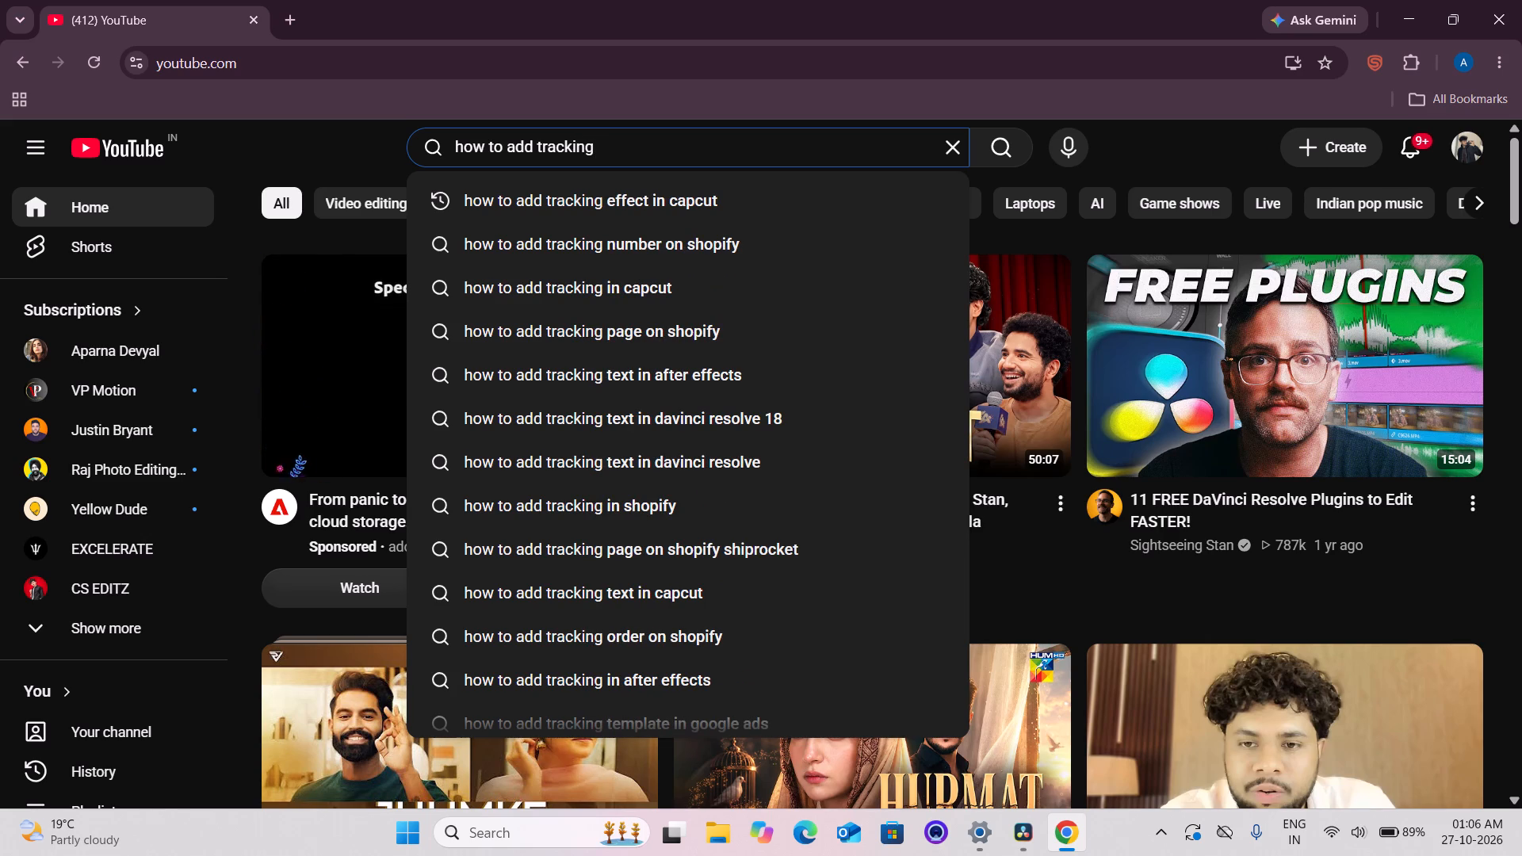
{"action": "left_click", "coordinate": [649, 445]}
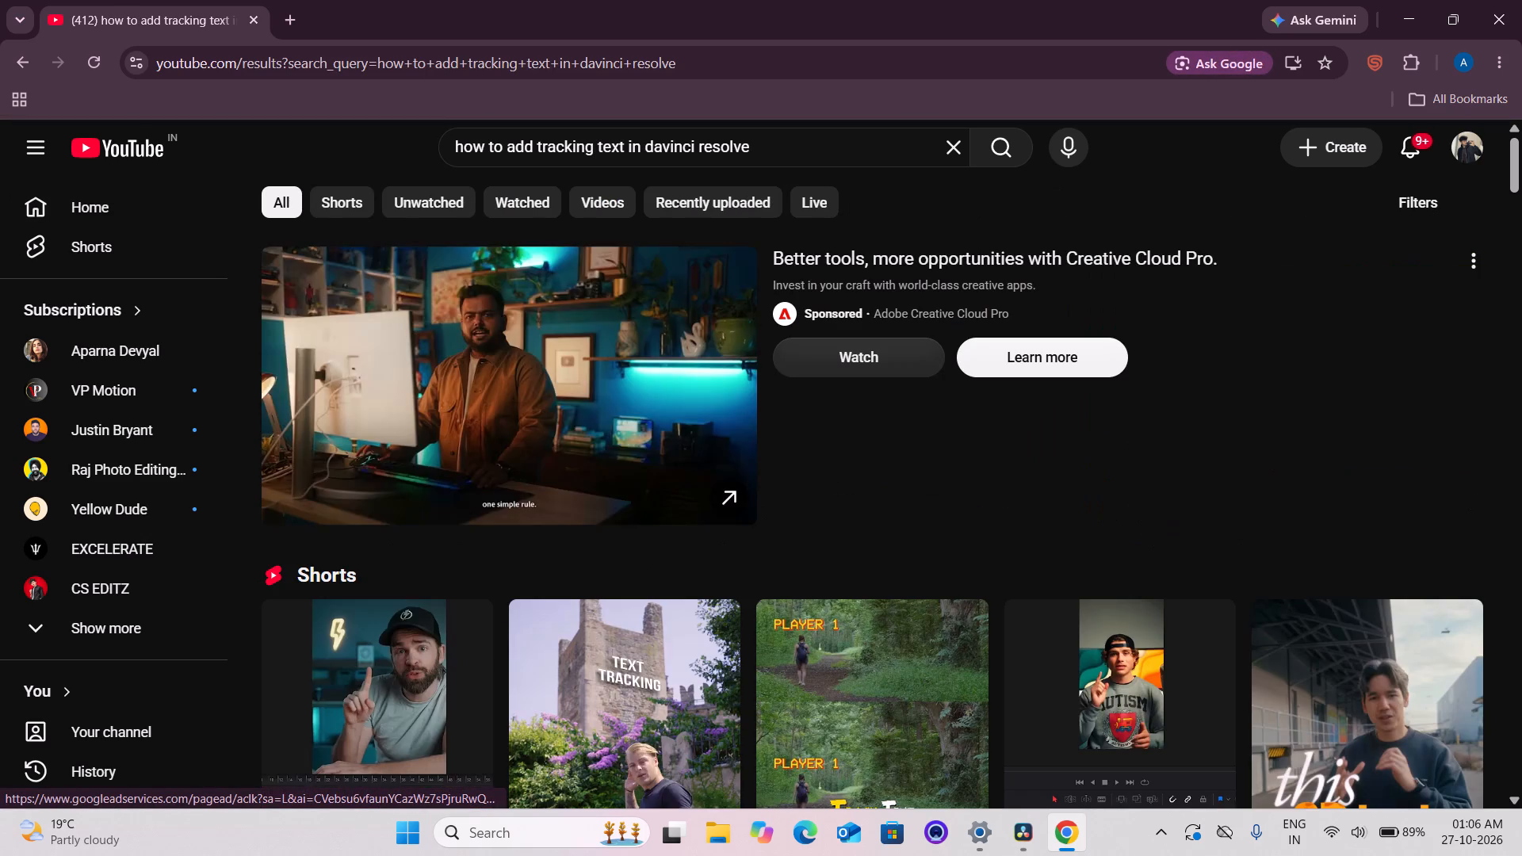
Browse the Shorts results and watch "How to track text to a wall in DaVinci Resolve".
{"action": "scroll", "coordinate": [644, 525], "scroll_direction": "down", "scroll_amount": 4}
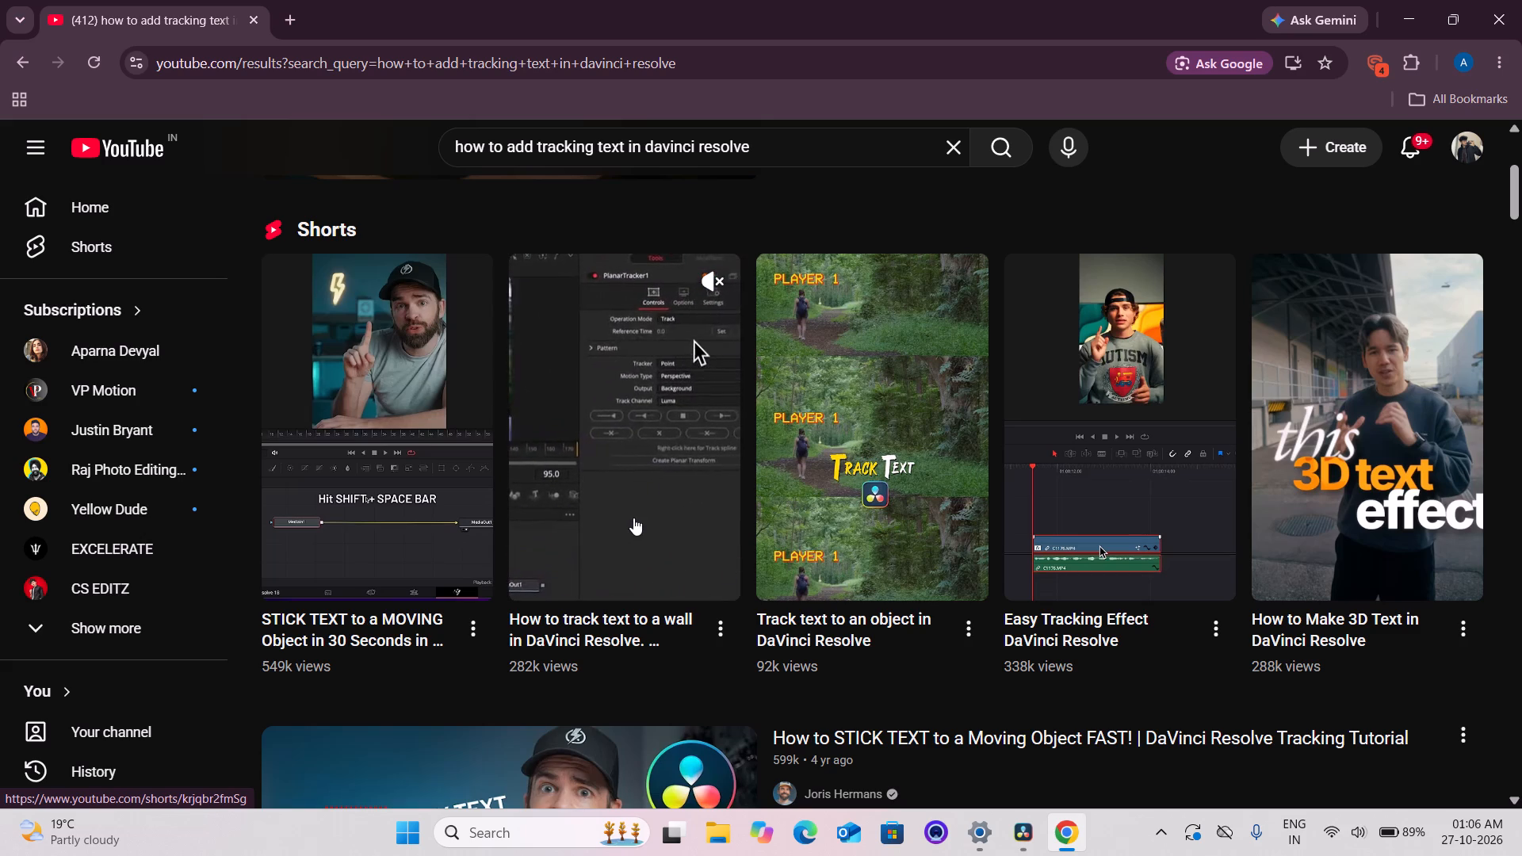
{"action": "left_click", "coordinate": [633, 518]}
{"action": "key", "text": "space"}
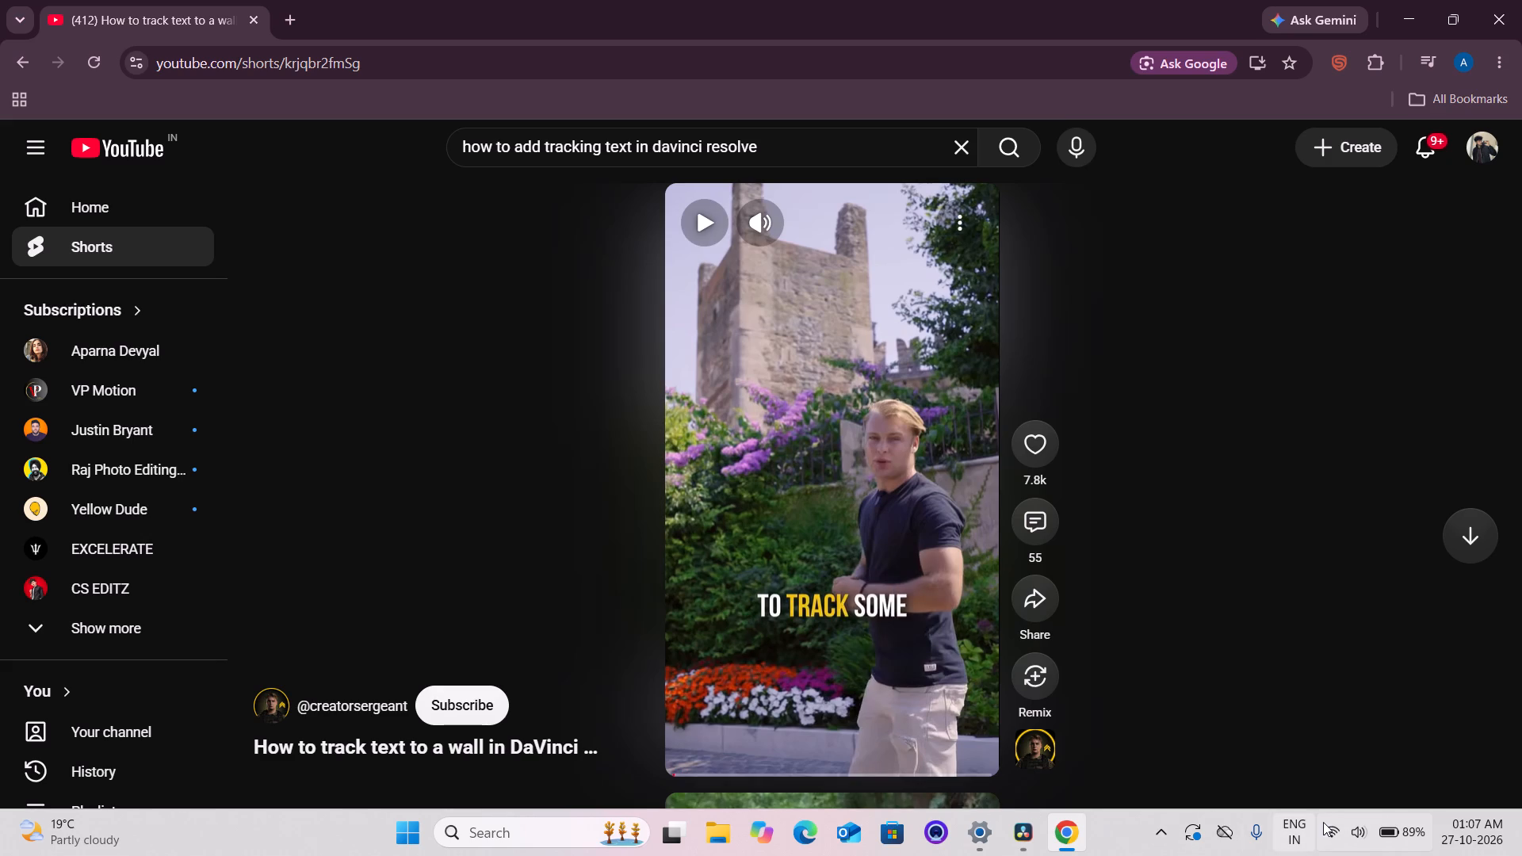
Watch more of the Short on tracking text to a wall in DaVinci Resolve, and return to the search results.
{"action": "left_click", "coordinate": [1377, 847]}
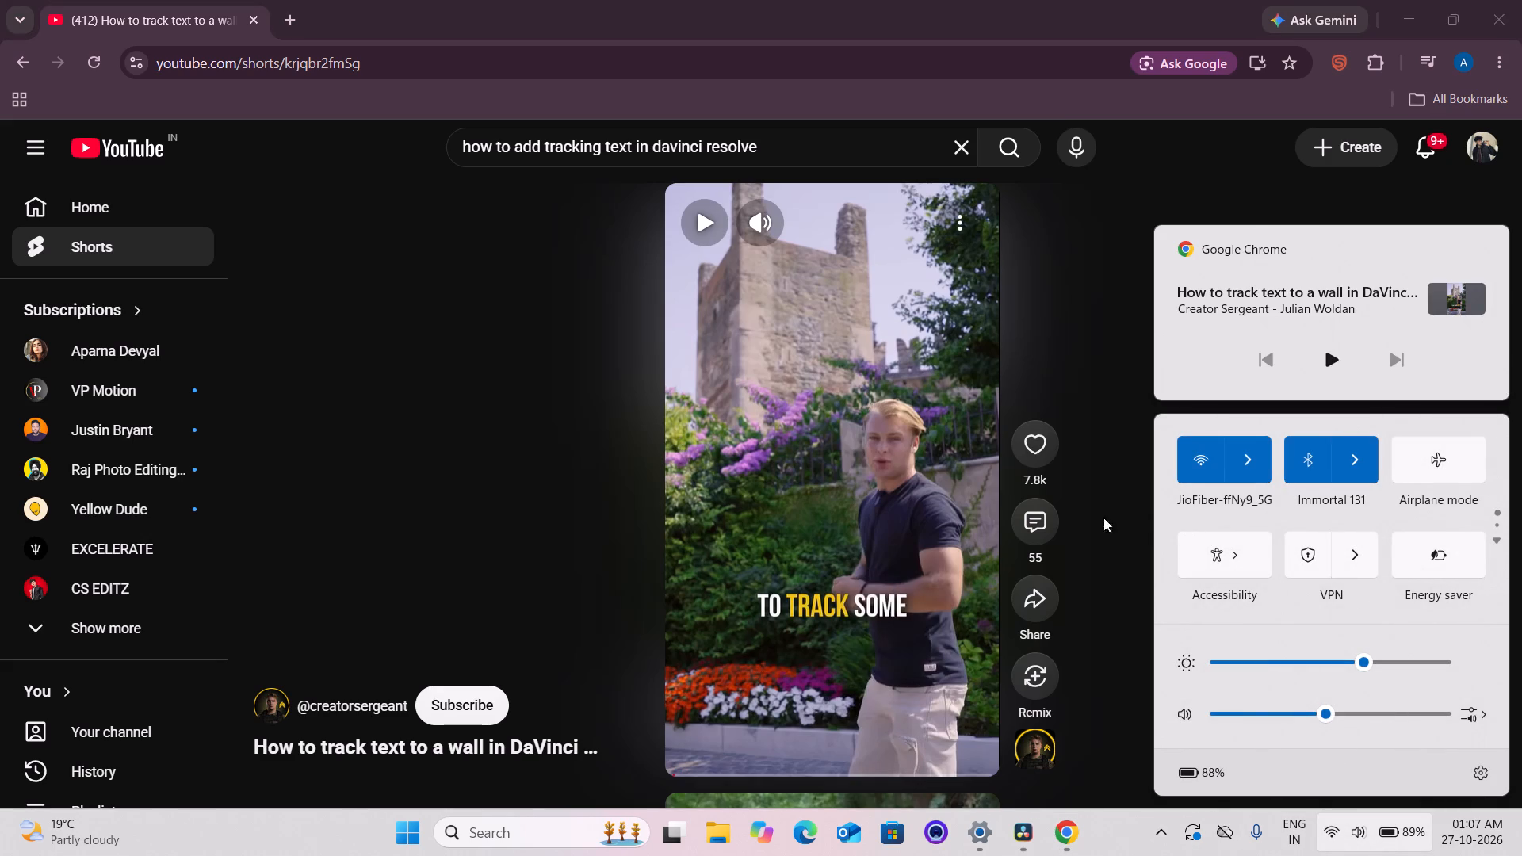
{"action": "left_click", "coordinate": [834, 480]}
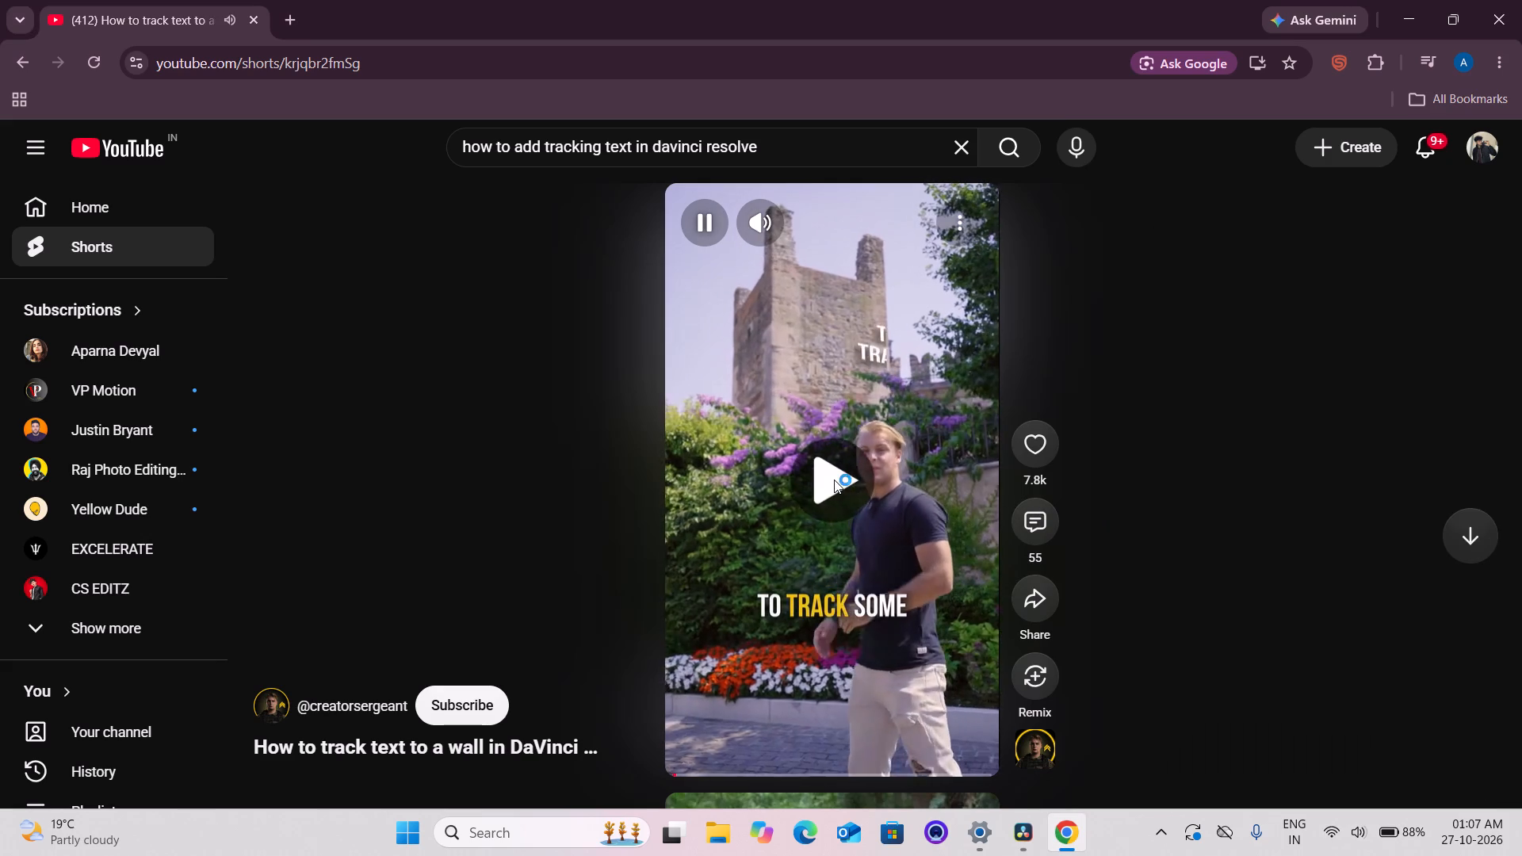
{"action": "left_click", "coordinate": [834, 480]}
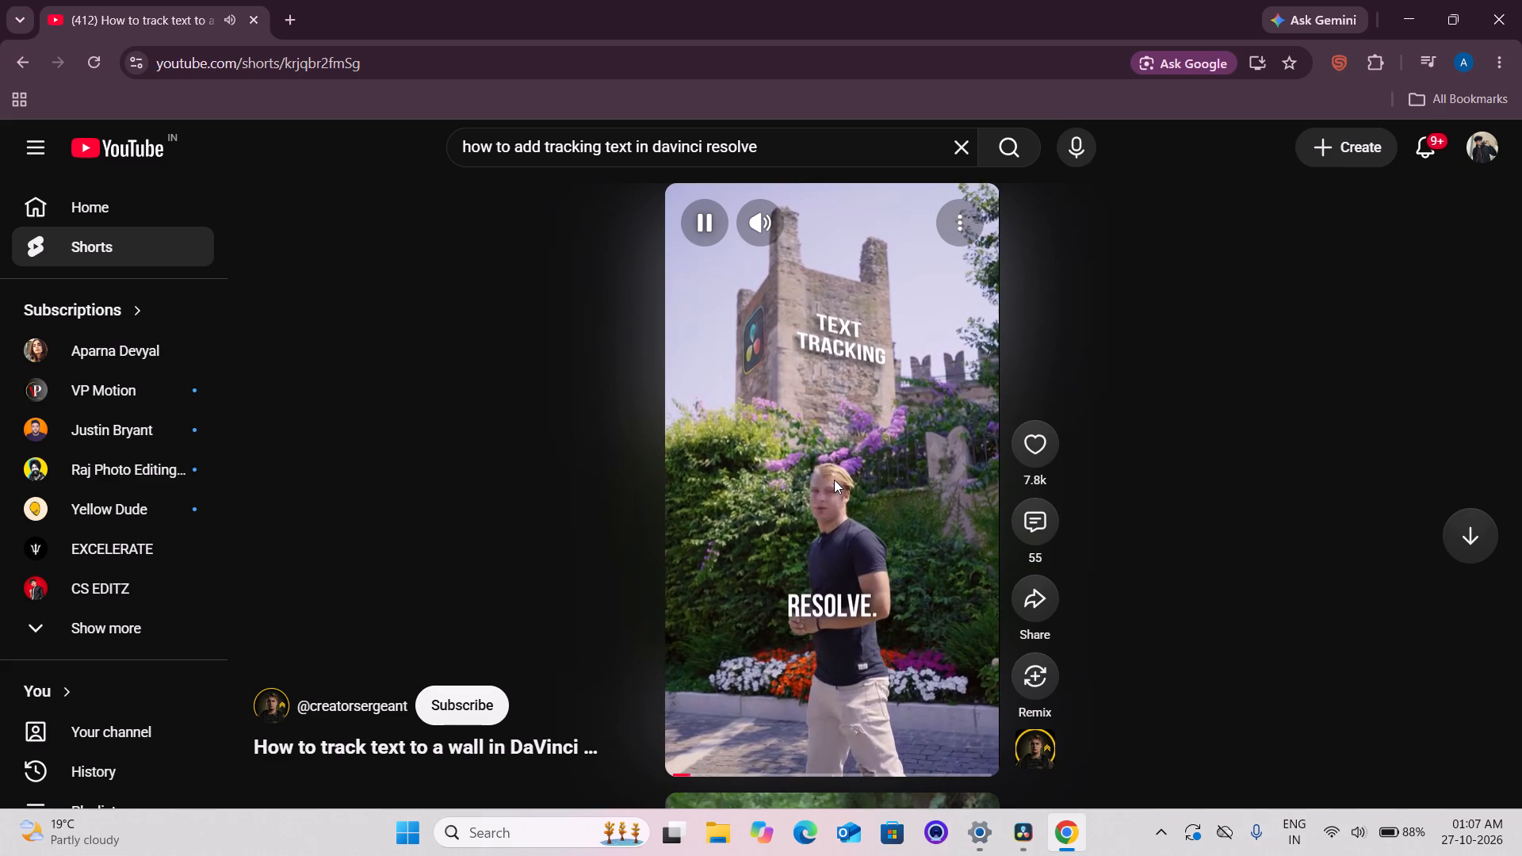
{"action": "left_click", "coordinate": [834, 480]}
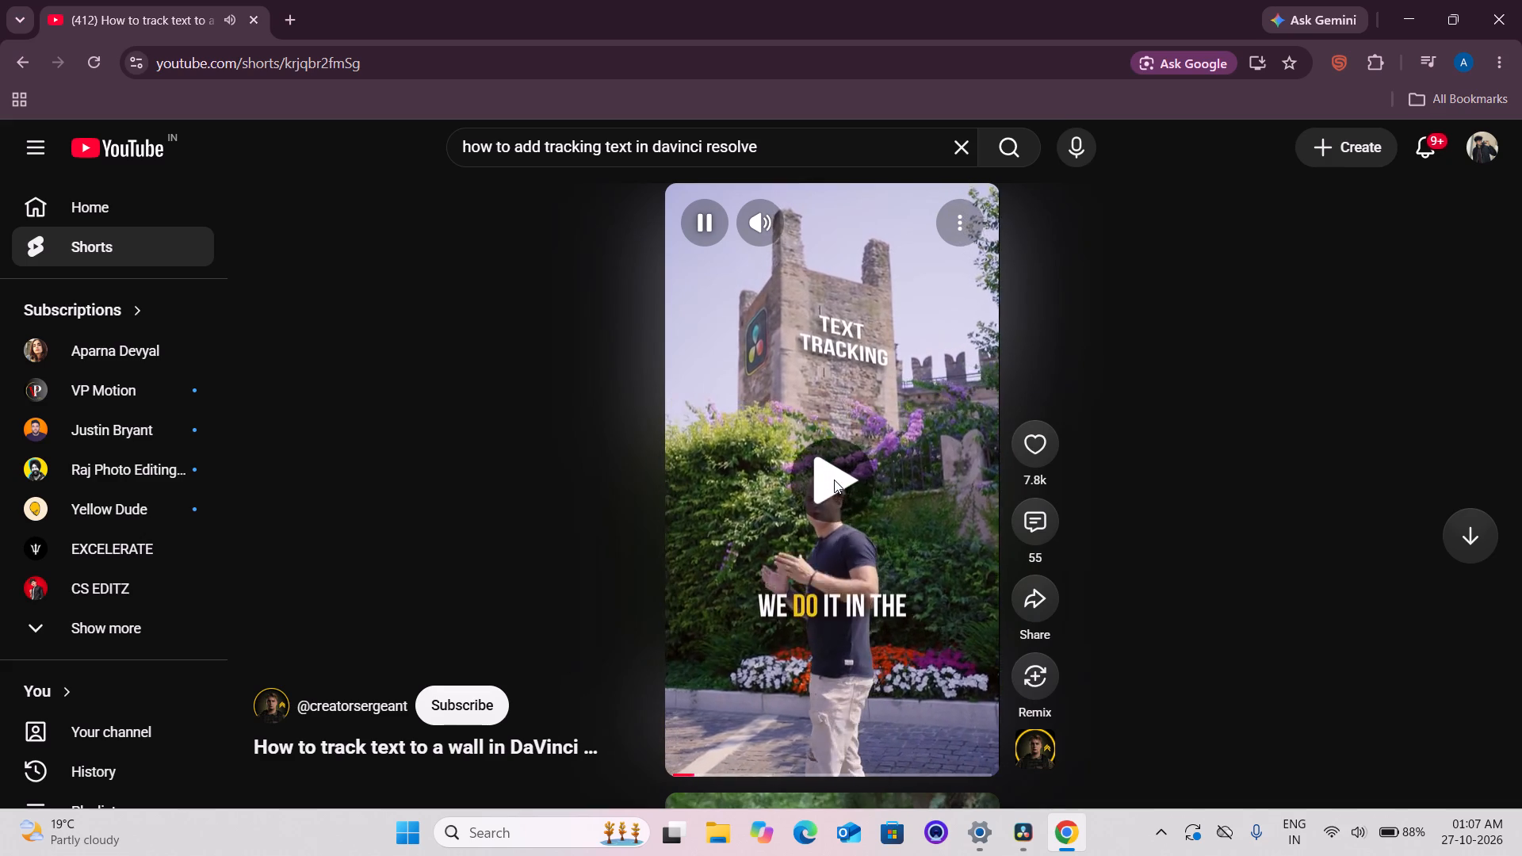
{"action": "left_click", "coordinate": [834, 480]}
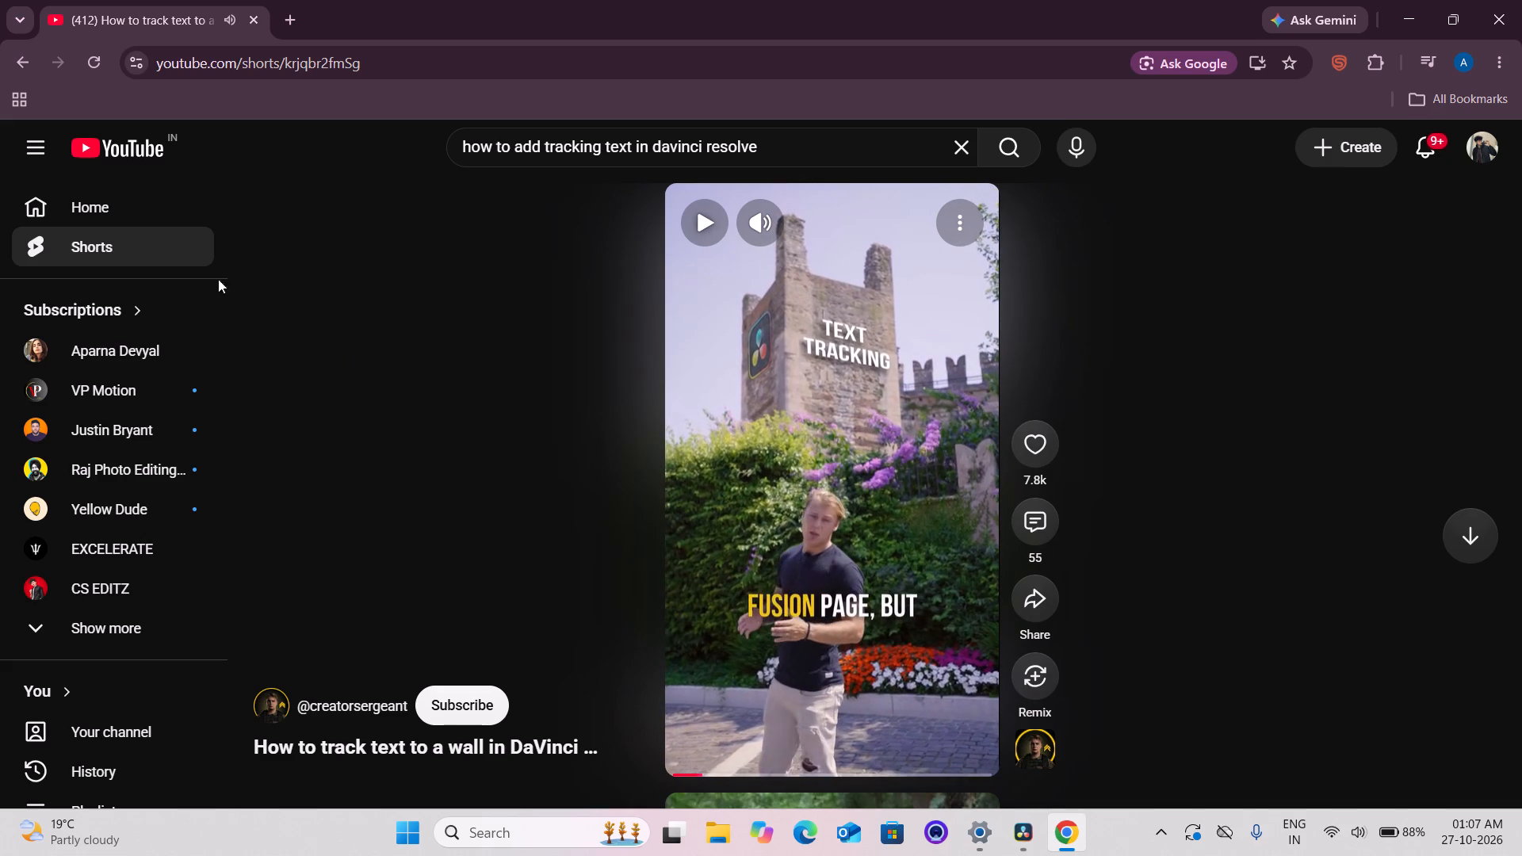
{"action": "left_click", "coordinate": [17, 65]}
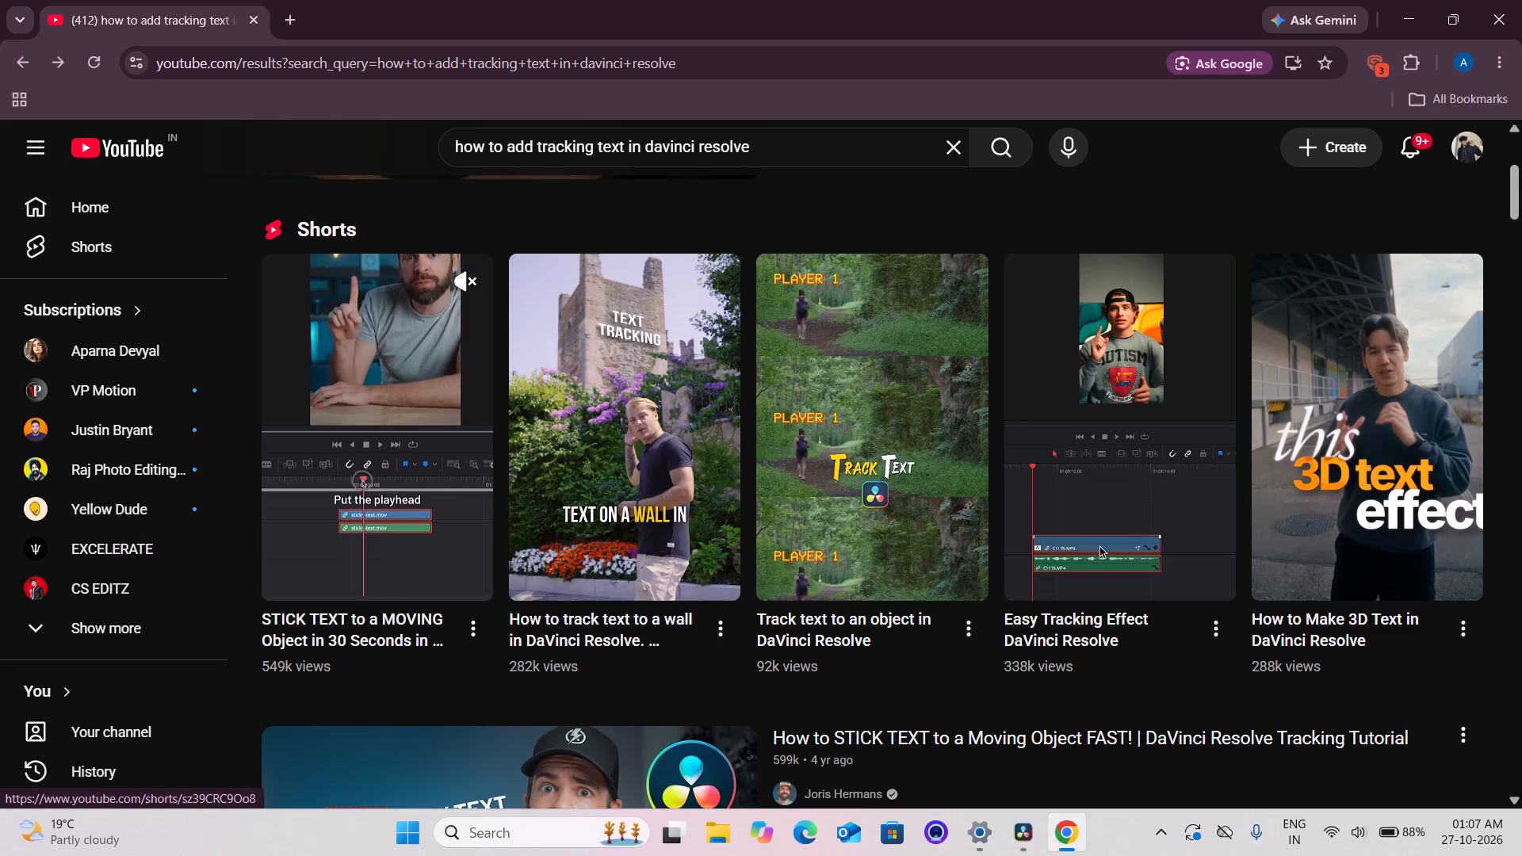
Watch the Short "STICK TEXT to a MOVING Object in 30 Seconds" and pause it where the tracker node is added.
{"action": "left_click", "coordinate": [380, 511]}
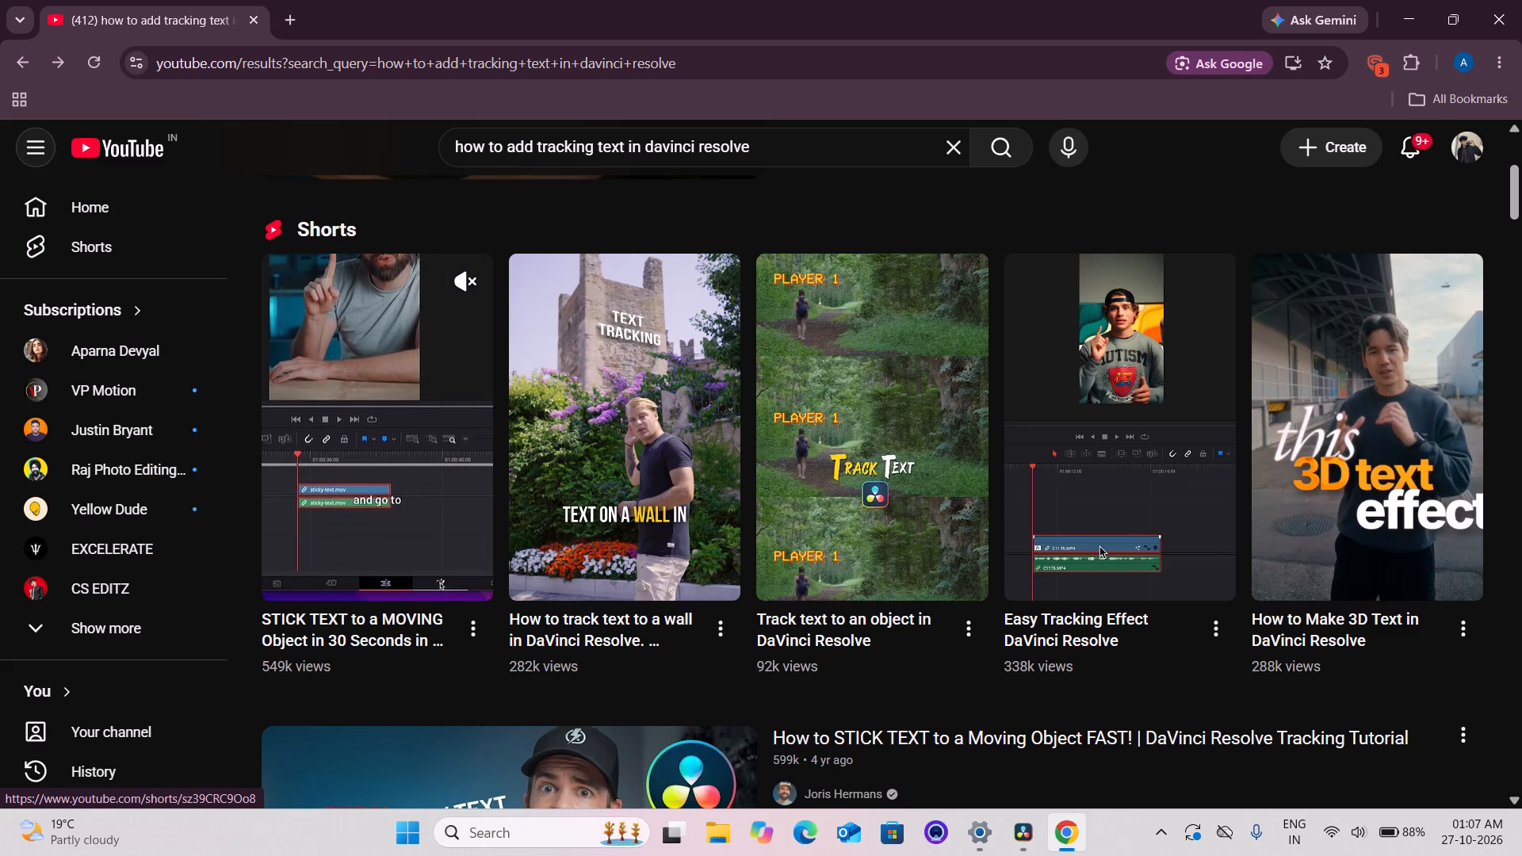
{"action": "left_click", "coordinate": [683, 448]}
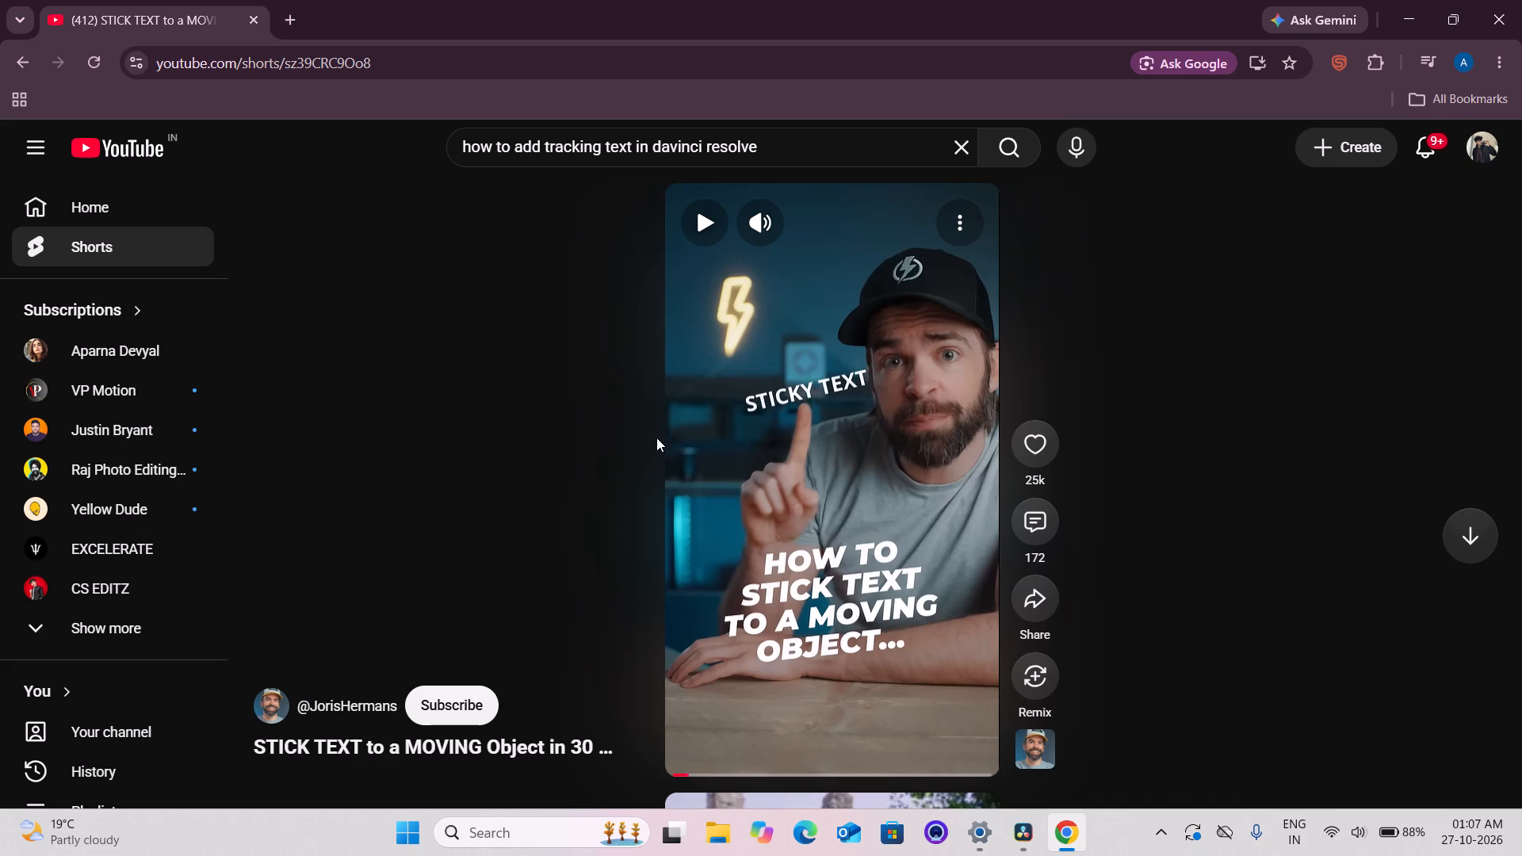
{"action": "left_click", "coordinate": [708, 479]}
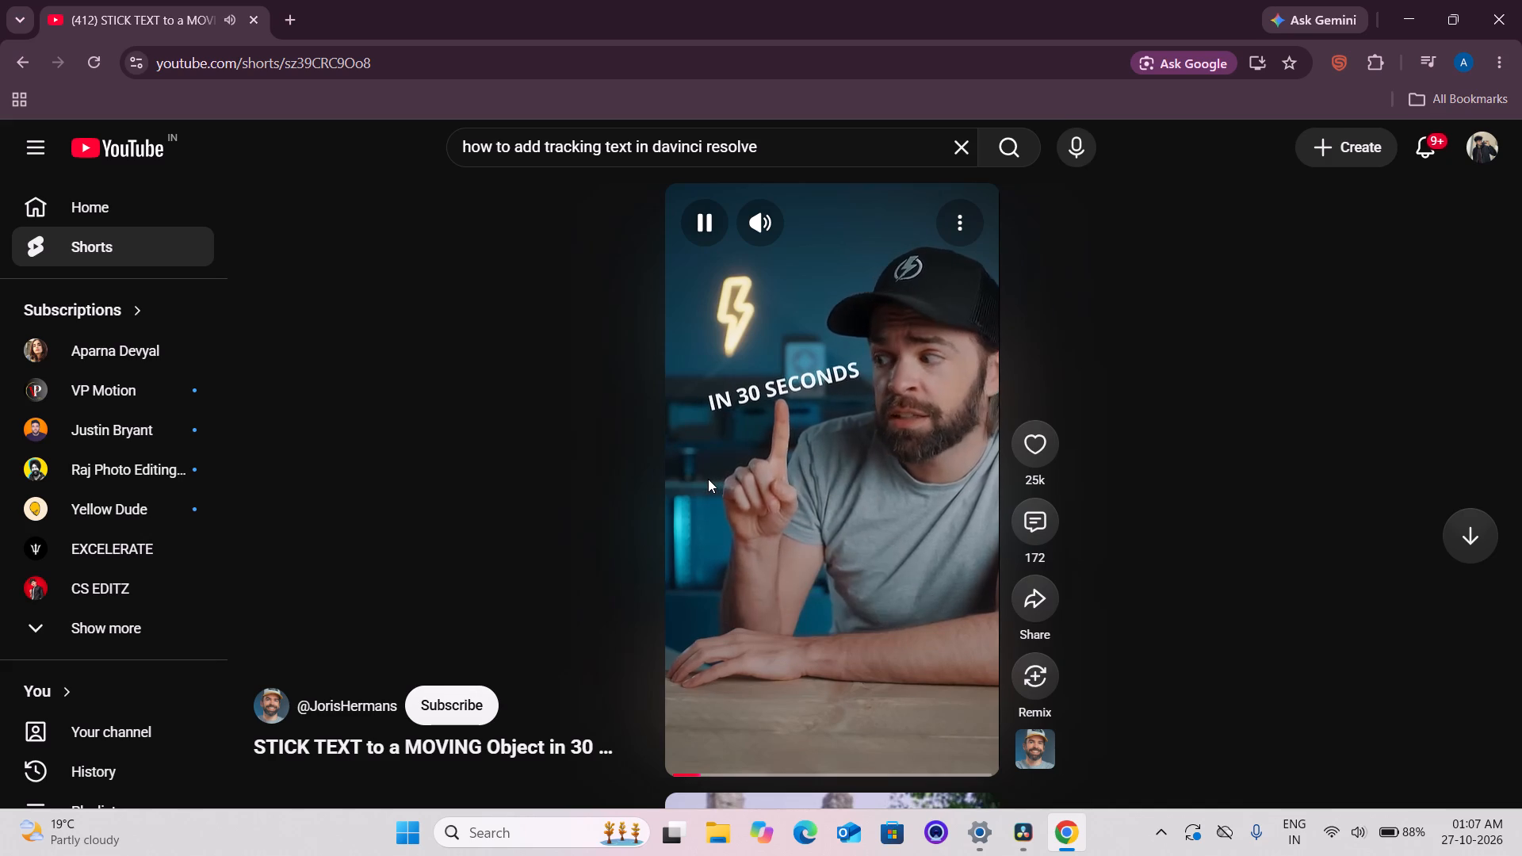
{"action": "left_click", "coordinate": [708, 479]}
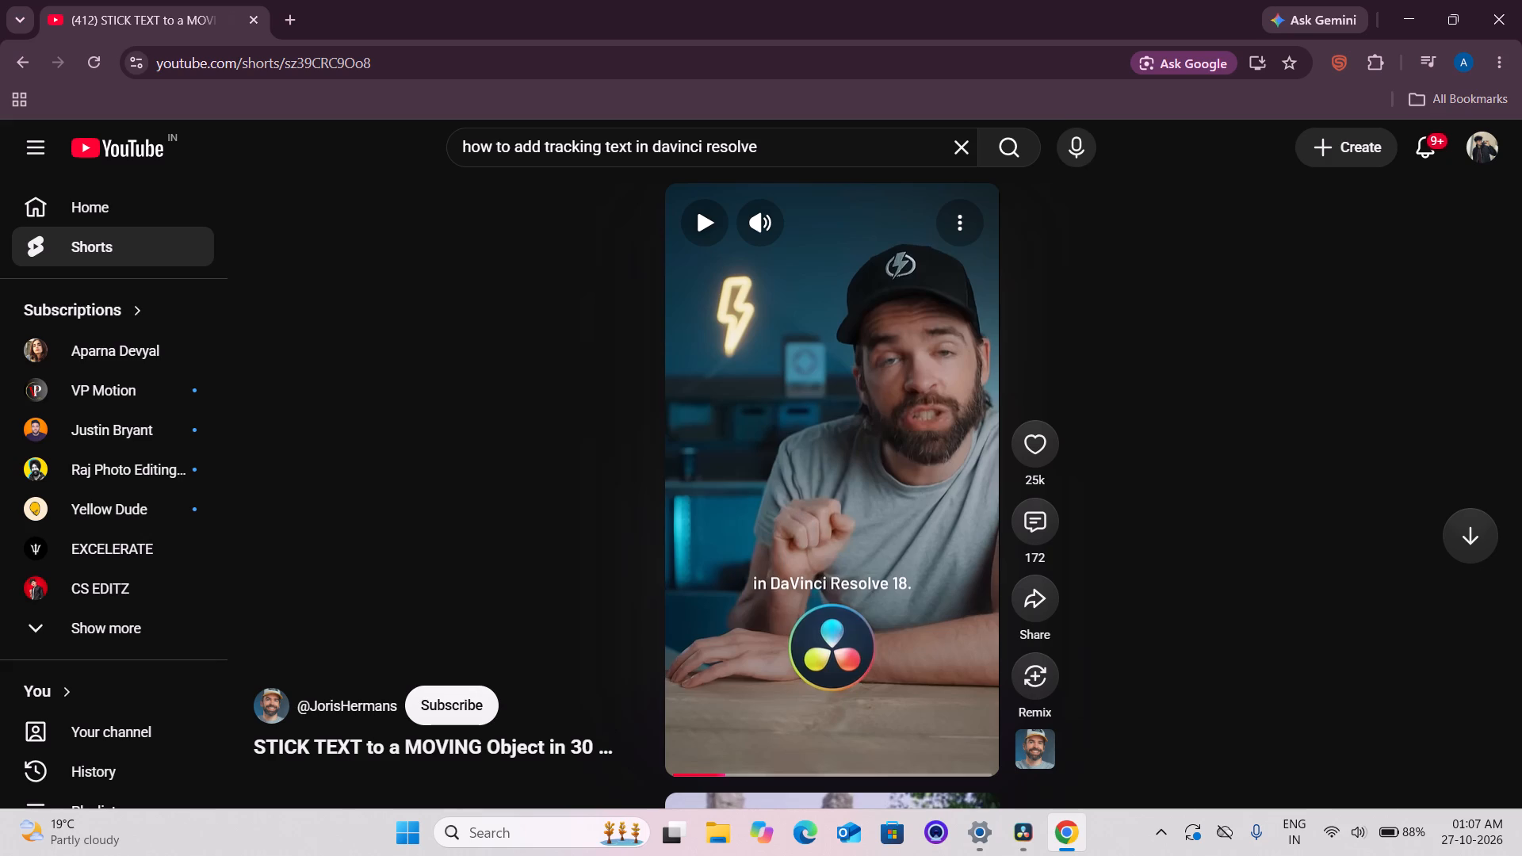
{"action": "left_click", "coordinate": [804, 514]}
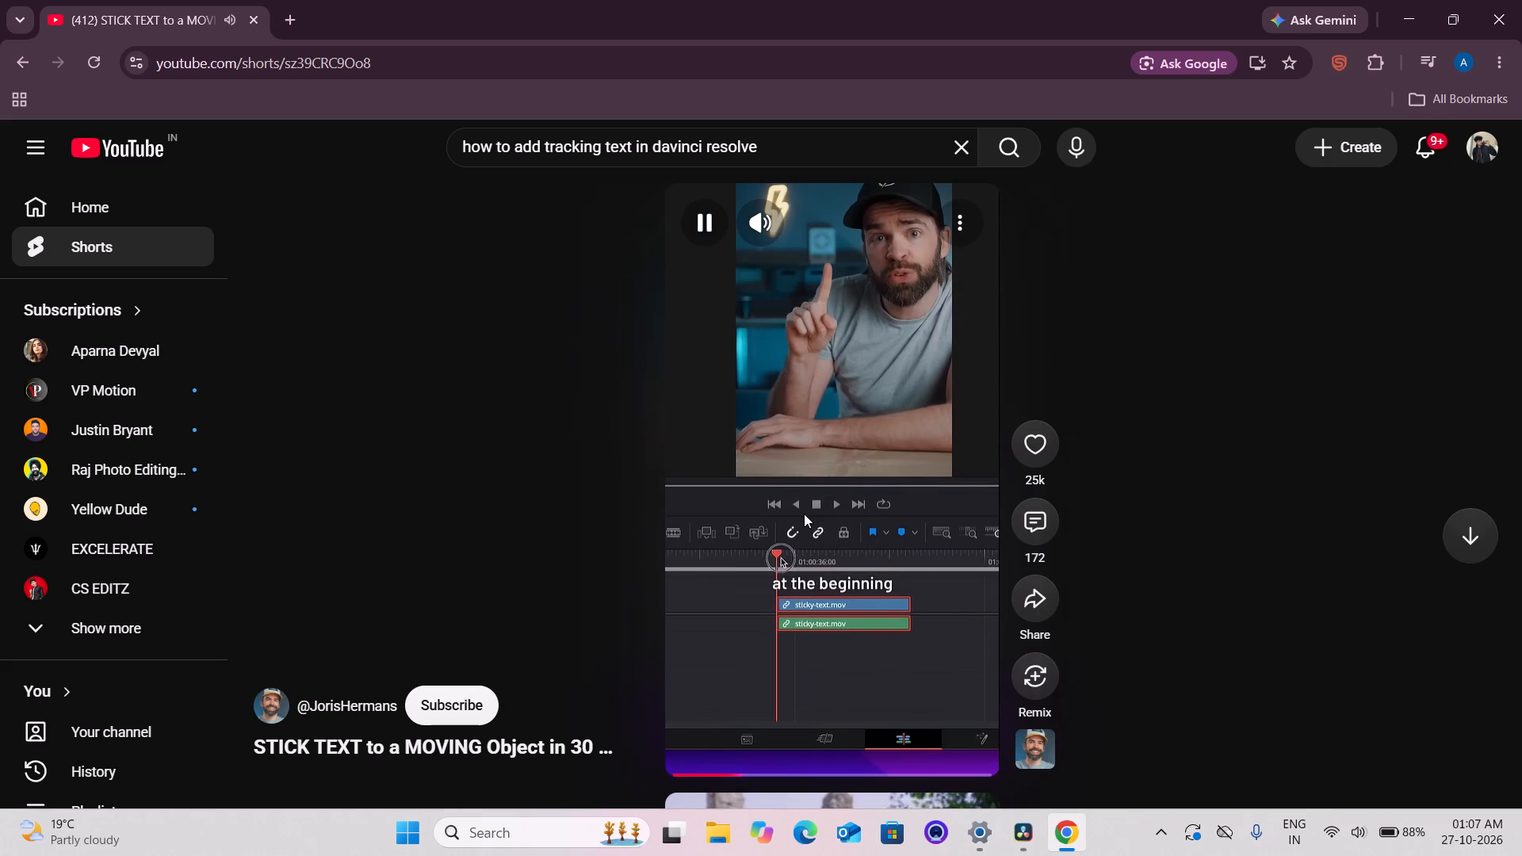
{"action": "left_click", "coordinate": [804, 514]}
{"action": "scroll", "coordinate": [804, 514], "scroll_direction": "up", "scroll_amount": 1}
{"action": "scroll", "coordinate": [804, 514], "scroll_direction": "down", "scroll_amount": 1}
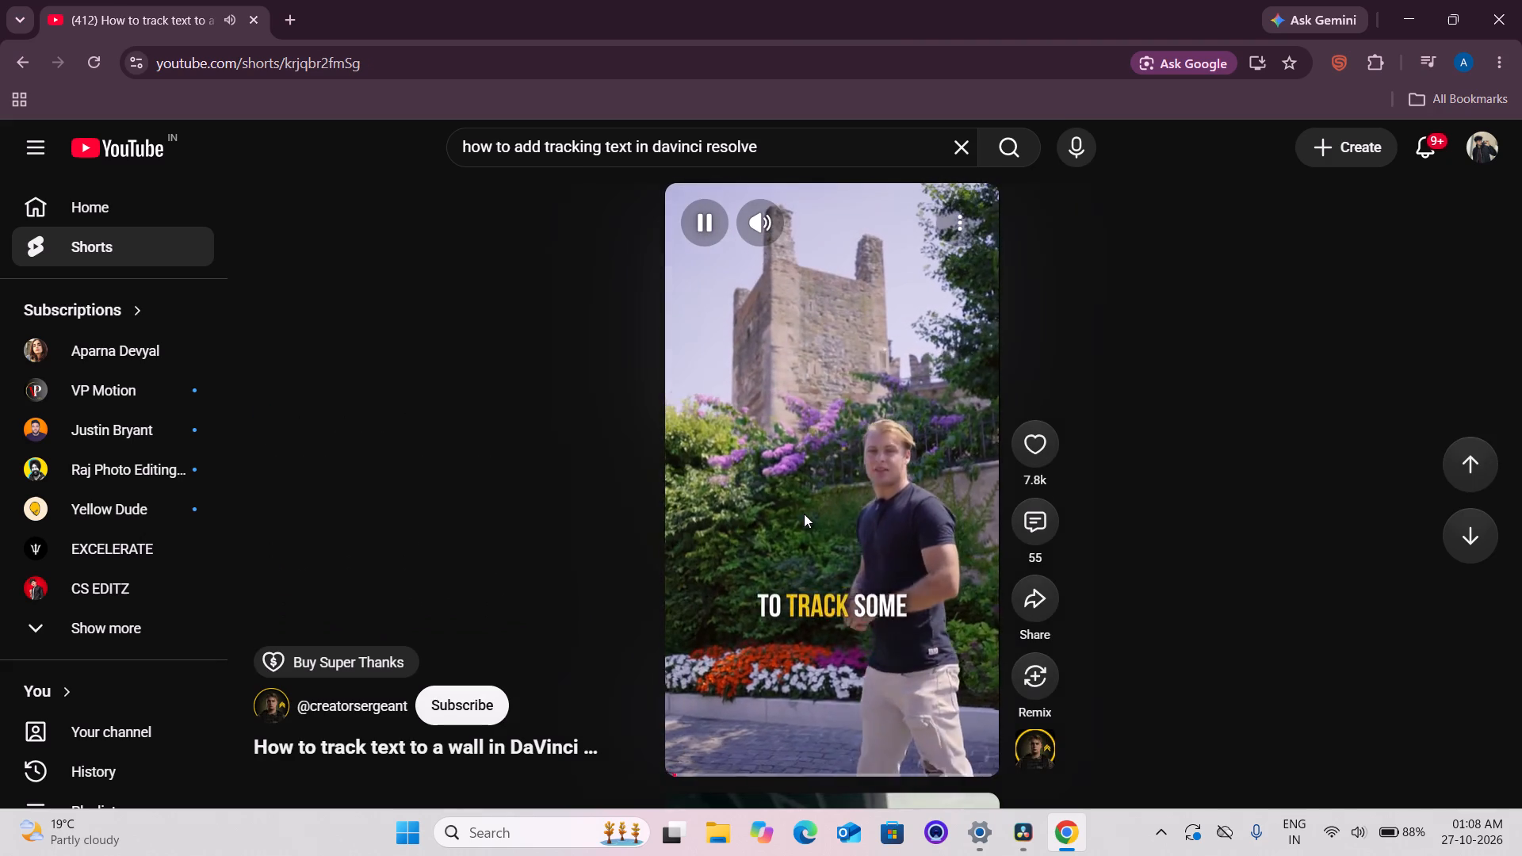
{"action": "scroll", "coordinate": [768, 460], "scroll_direction": "up", "scroll_amount": 5}
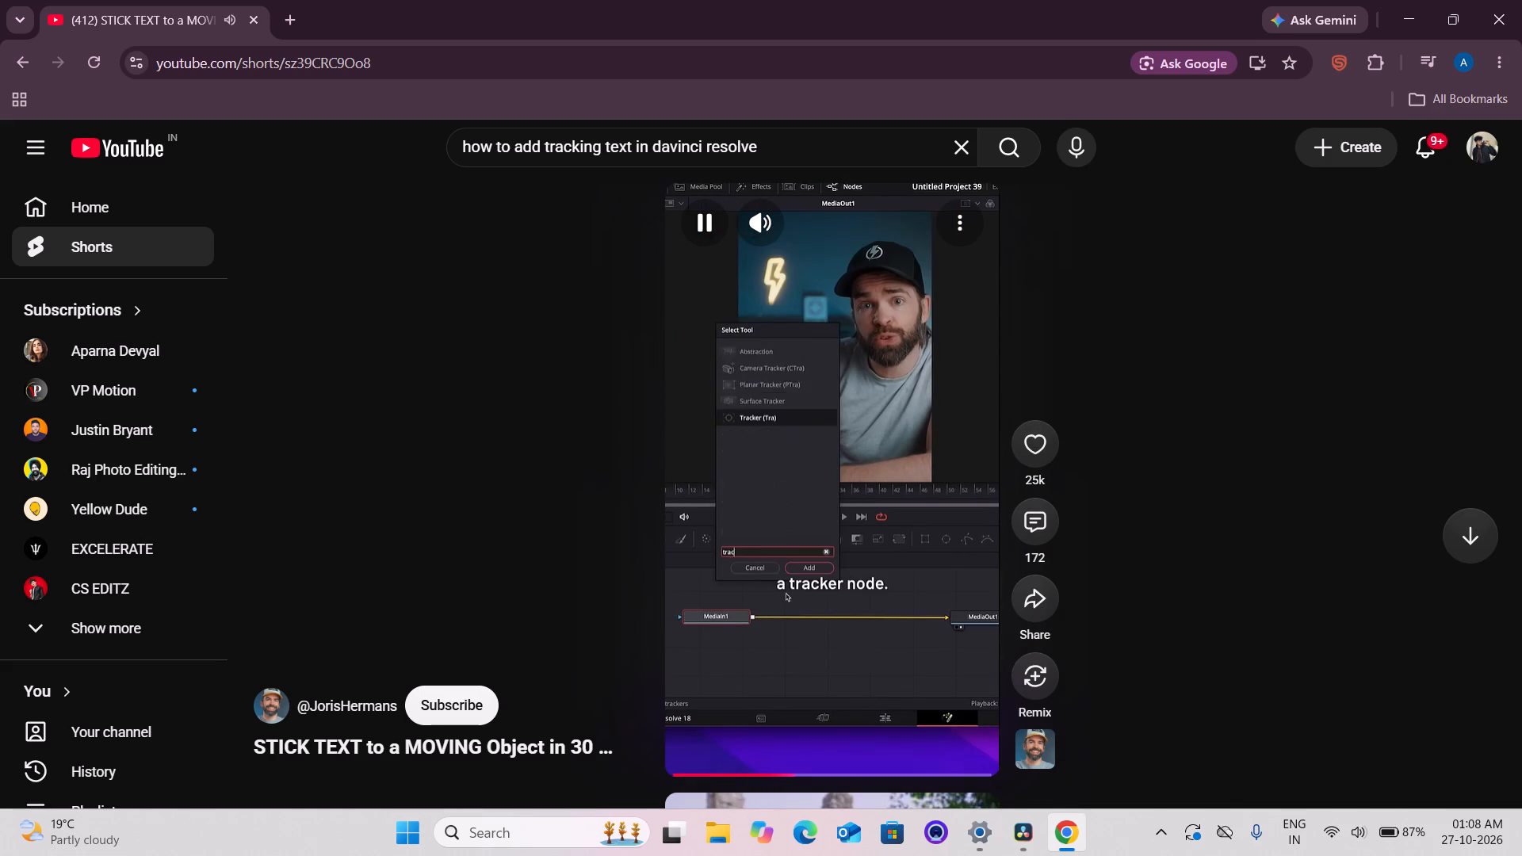
{"action": "key", "text": "space"}
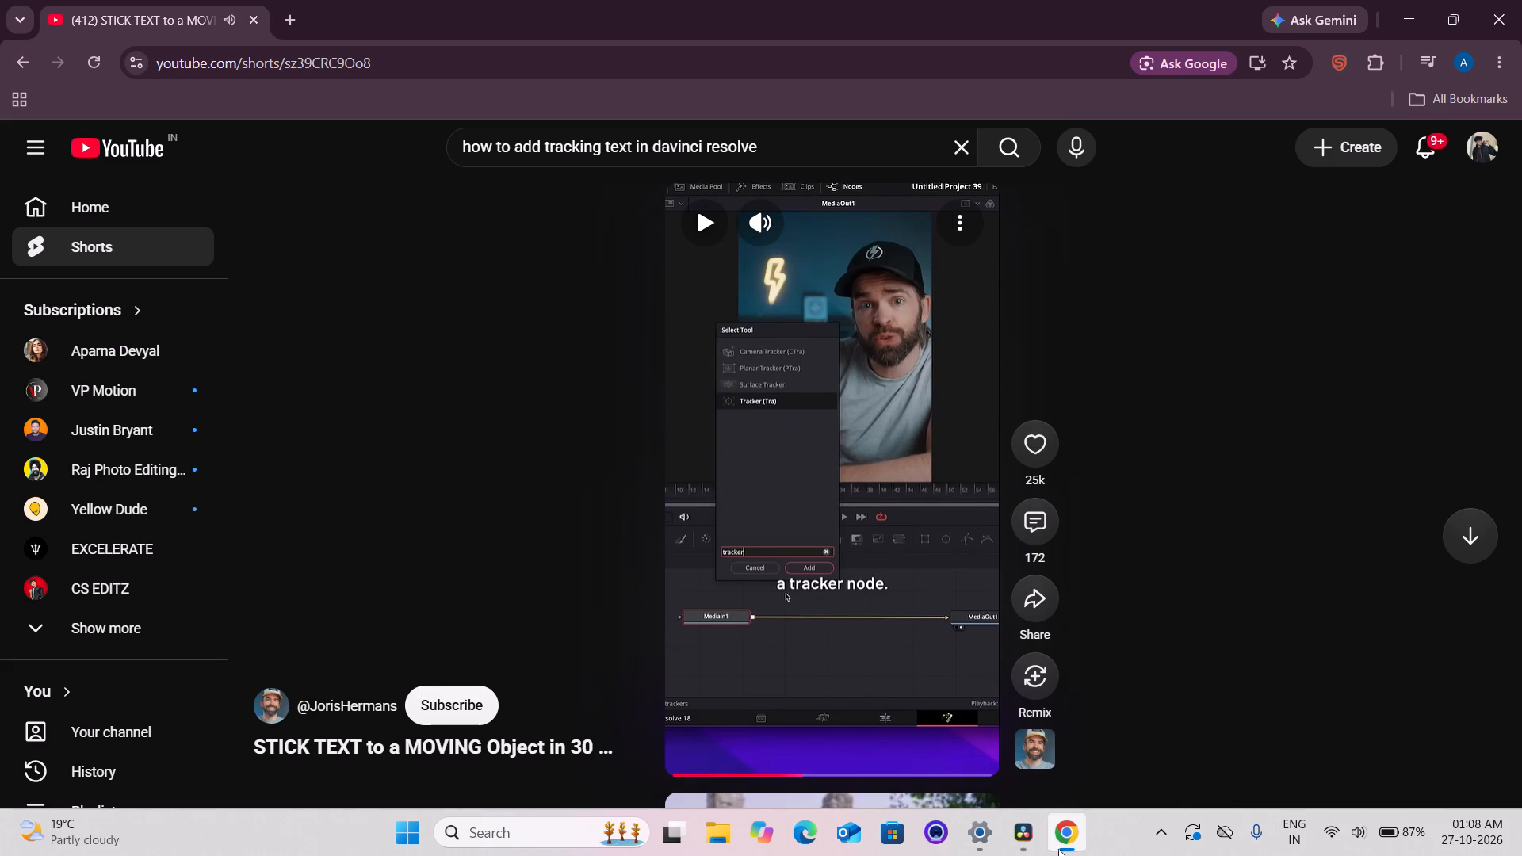
Switch to DaVinci Resolve and search the effects for a tracker using "trac" and "tra".
{"action": "left_click", "coordinate": [1025, 830]}
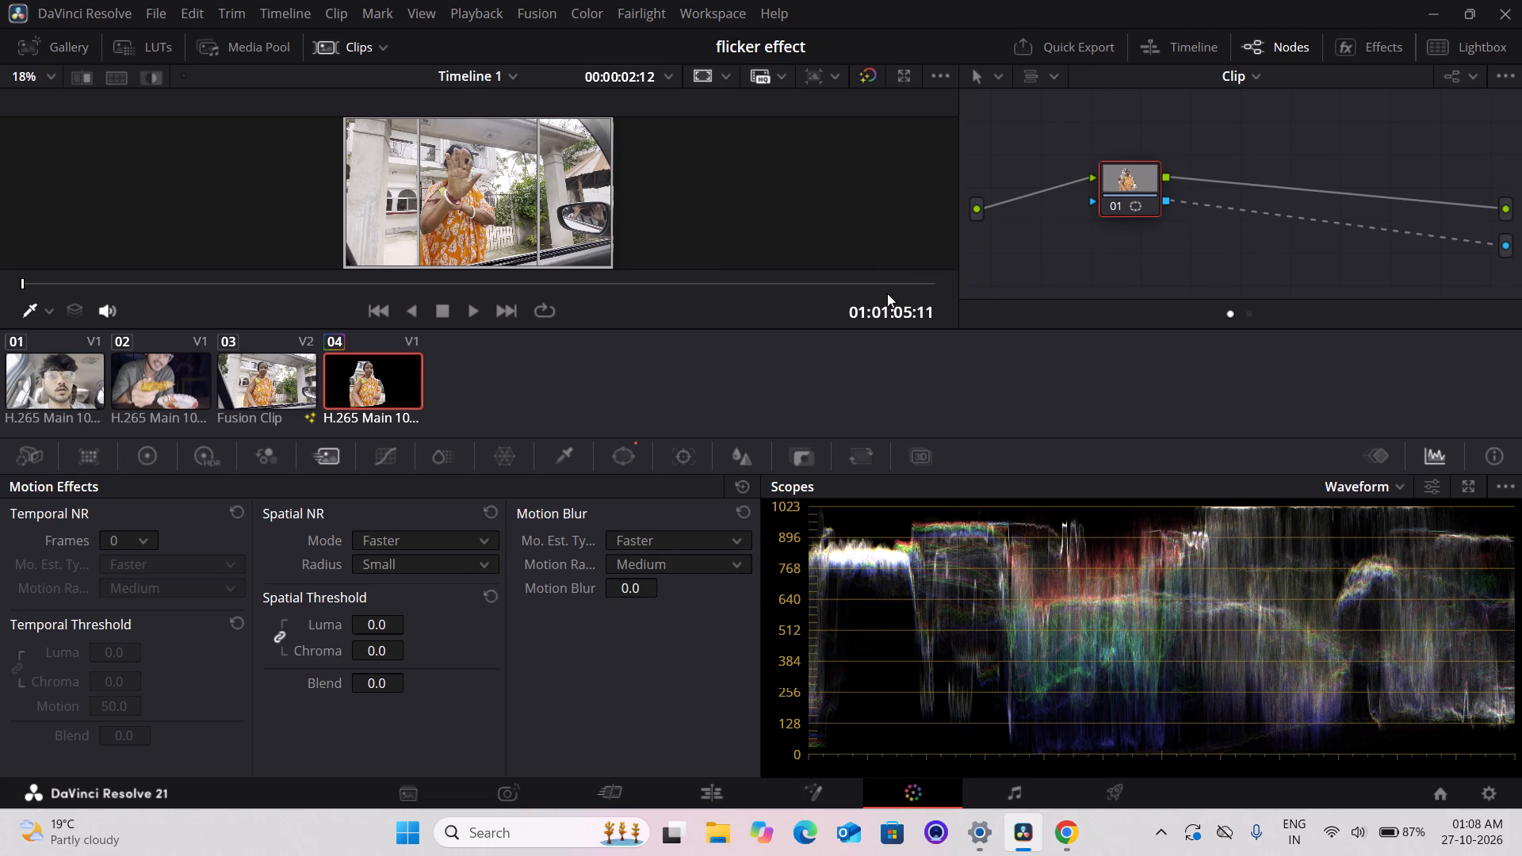
{"action": "key", "text": "shift+space"}
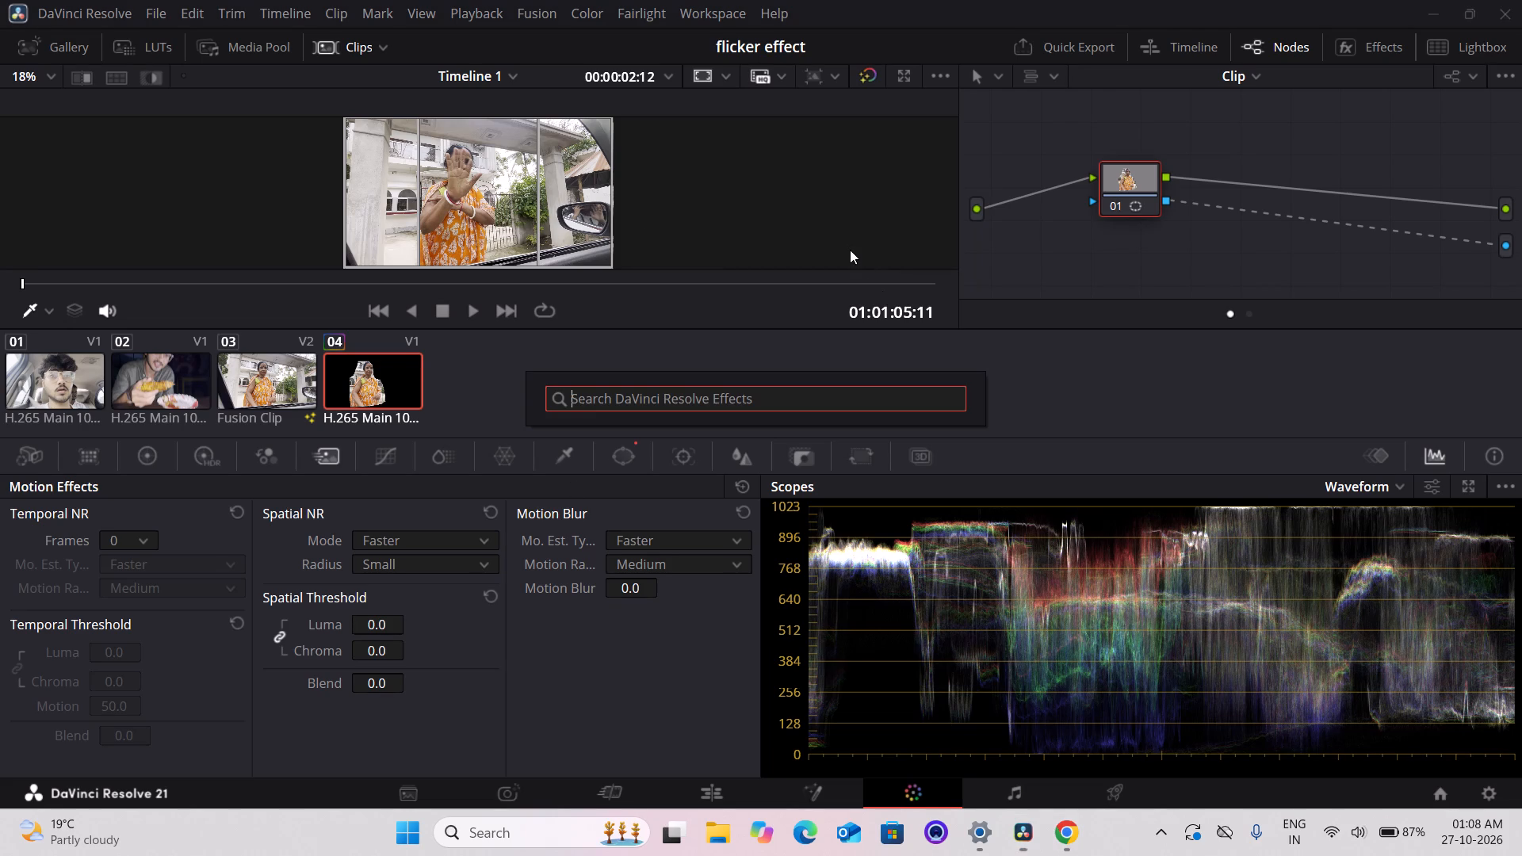
{"action": "type", "text": "tr"}
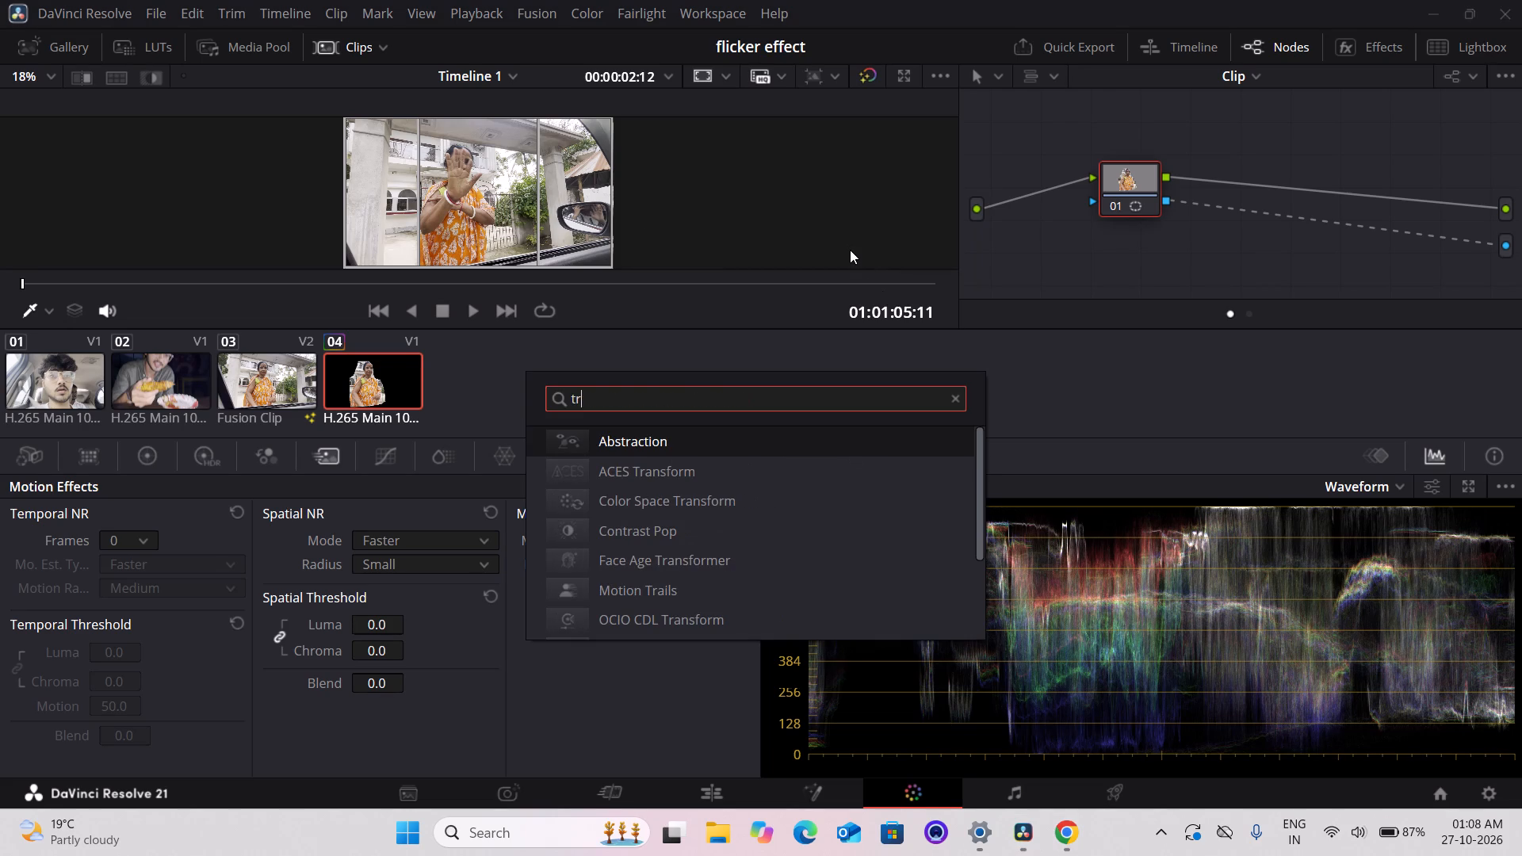
{"action": "key", "text": "a"}
{"action": "key", "text": "c"}
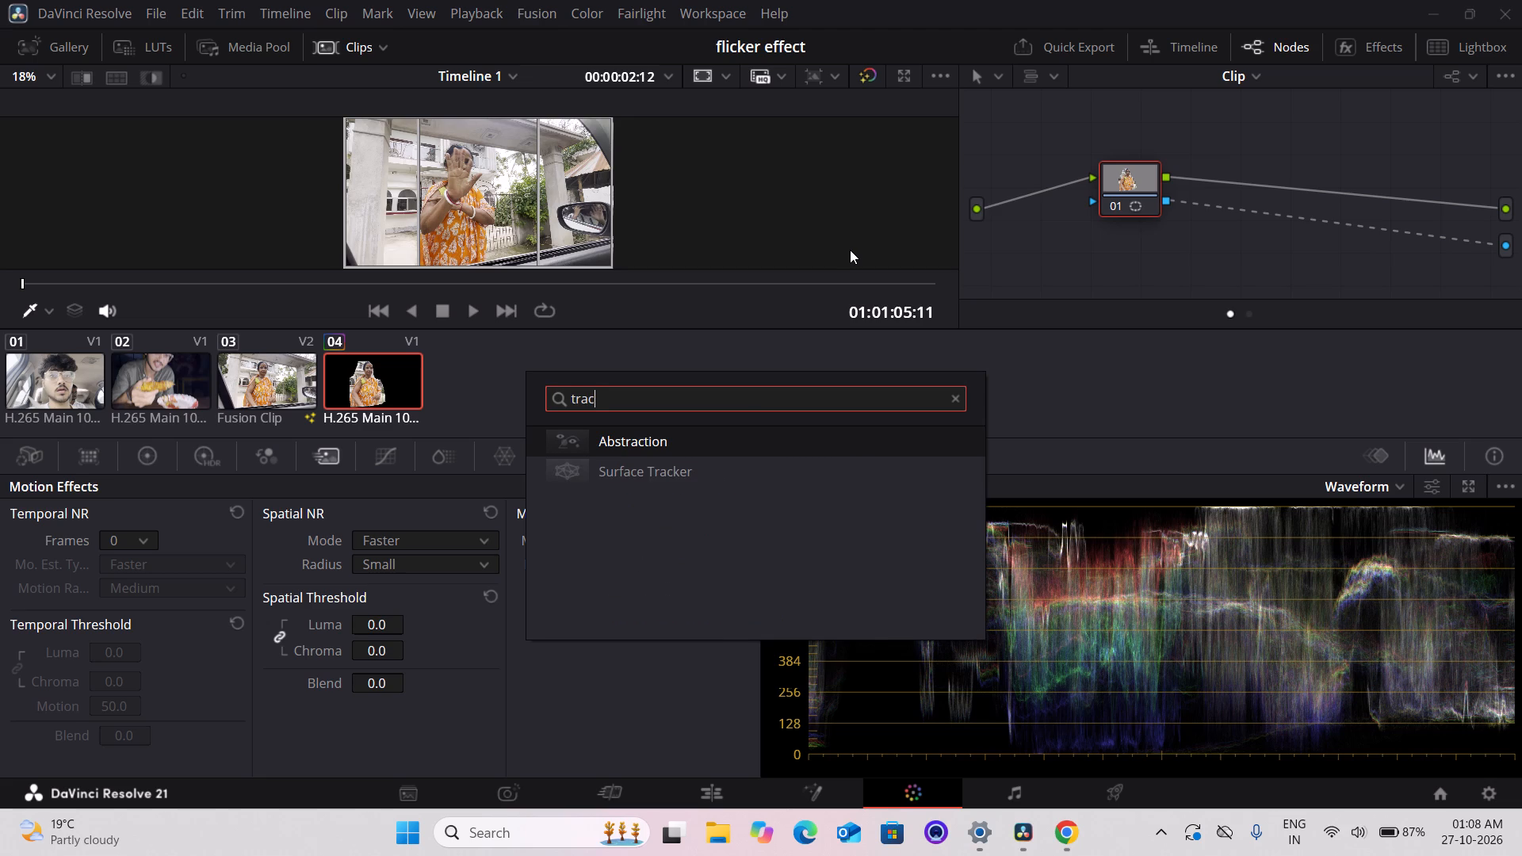
{"action": "key", "text": "BackSpace"}
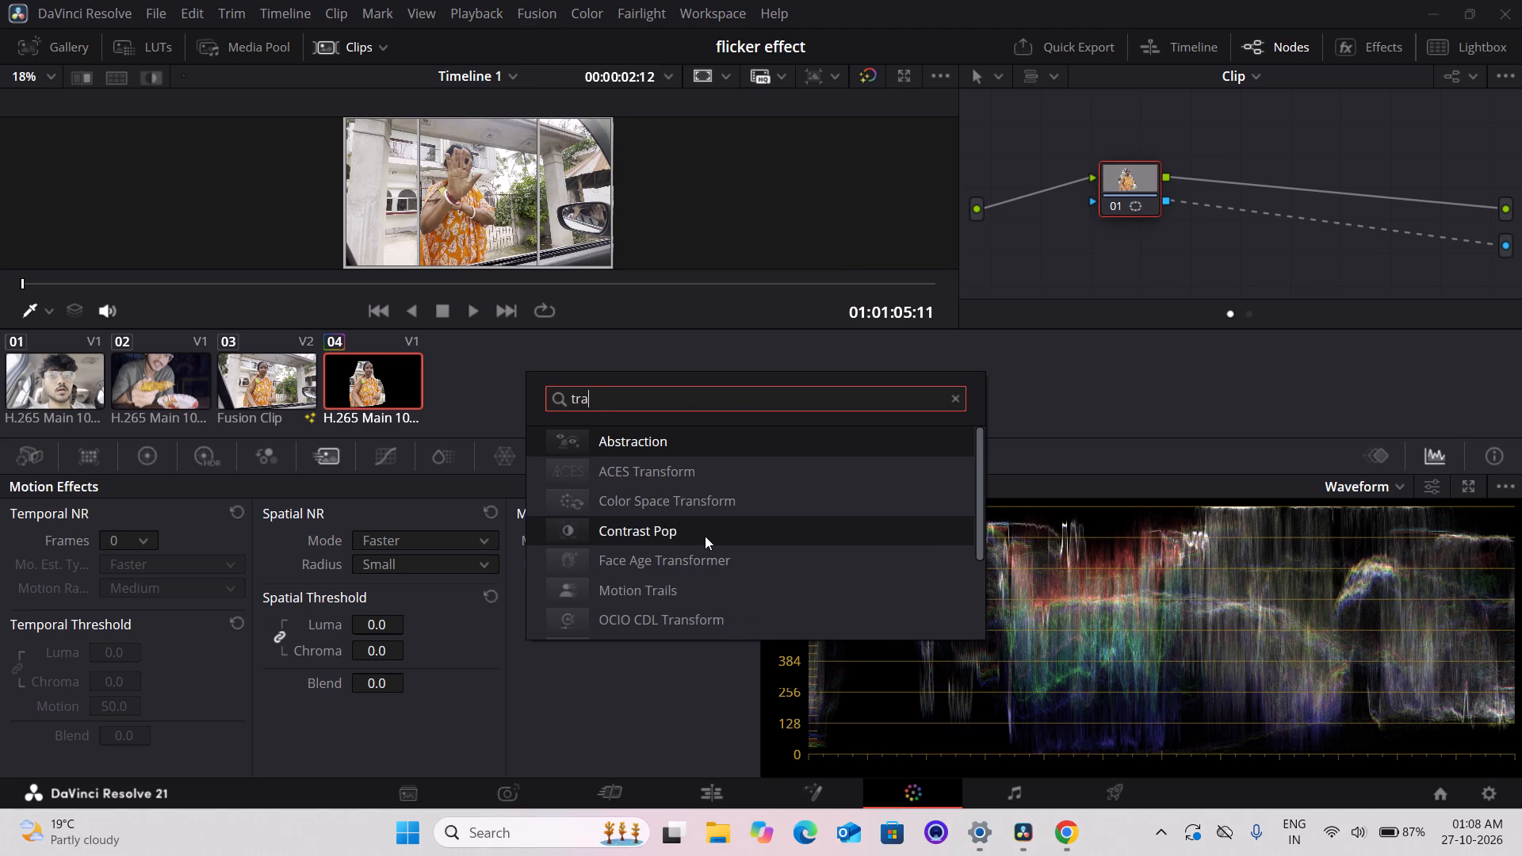
{"action": "scroll", "coordinate": [705, 536], "scroll_direction": "down", "scroll_amount": 1}
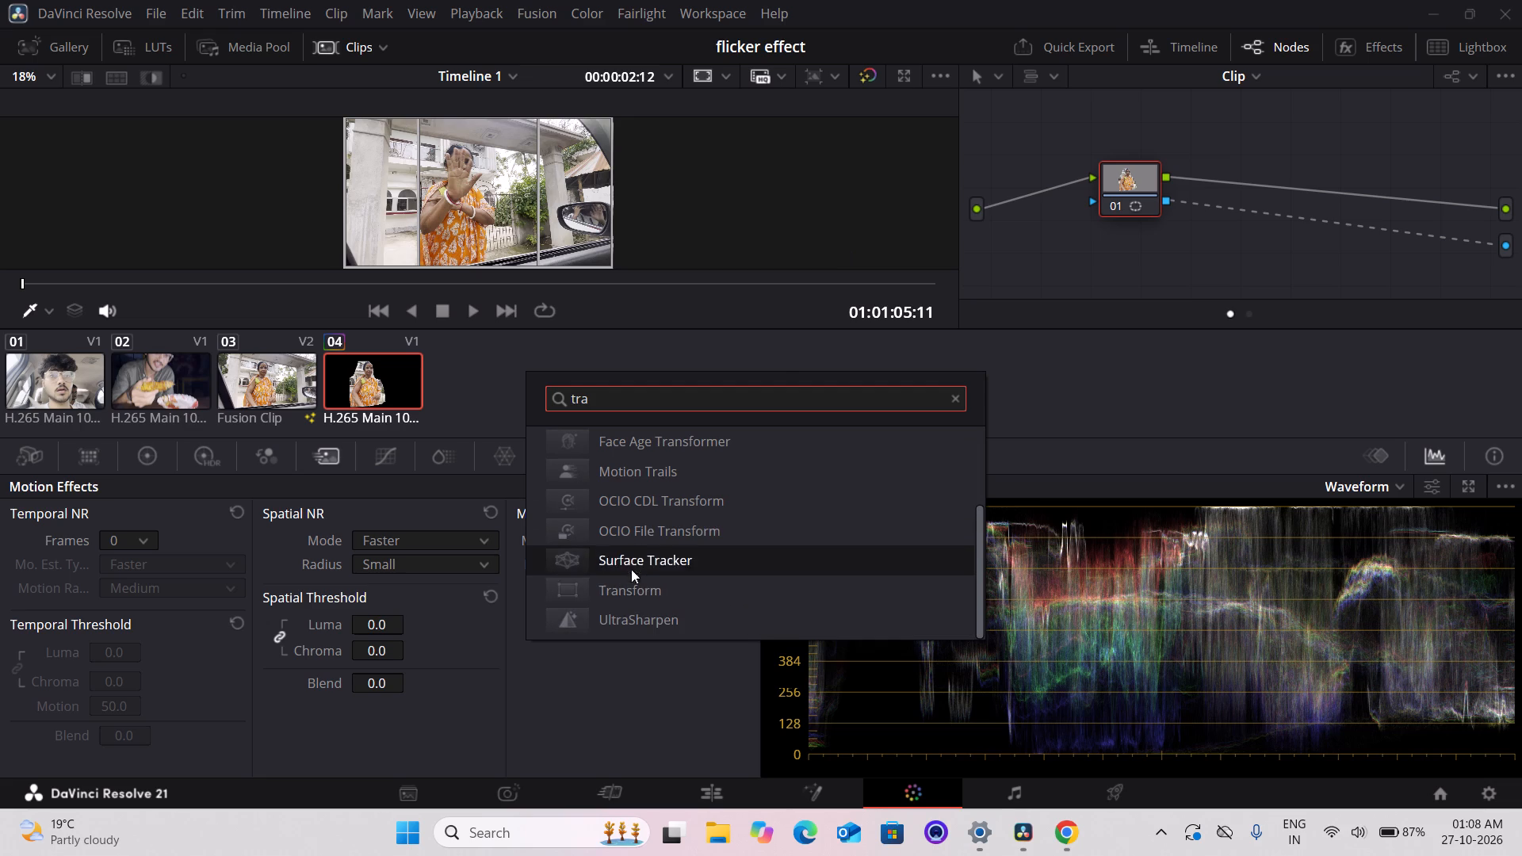
Switch to Google Chrome and recheck the tutorial's tracker node selection.
{"action": "left_click", "coordinate": [1023, 851]}
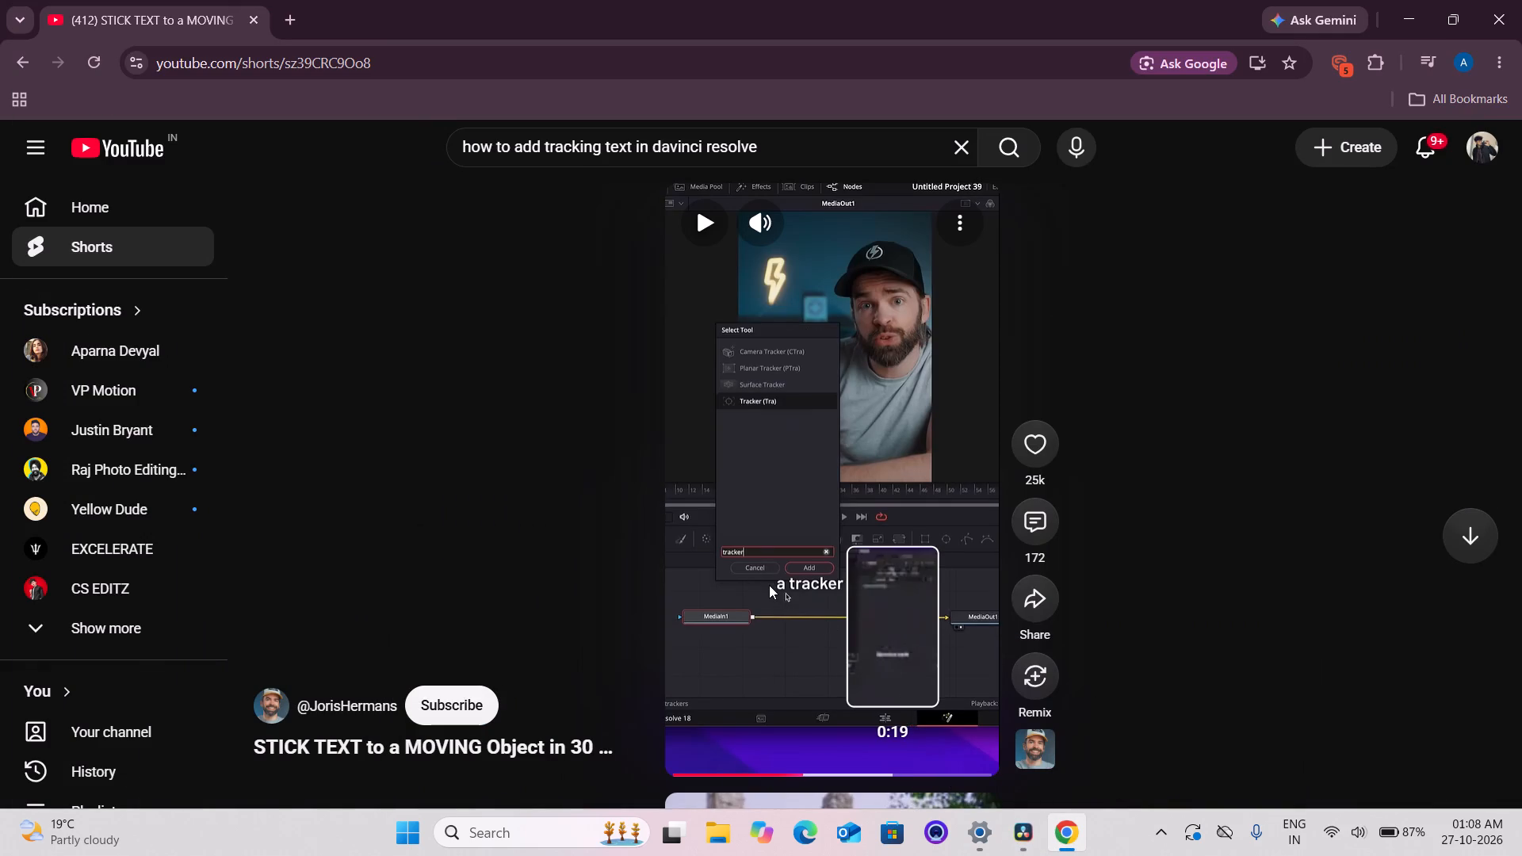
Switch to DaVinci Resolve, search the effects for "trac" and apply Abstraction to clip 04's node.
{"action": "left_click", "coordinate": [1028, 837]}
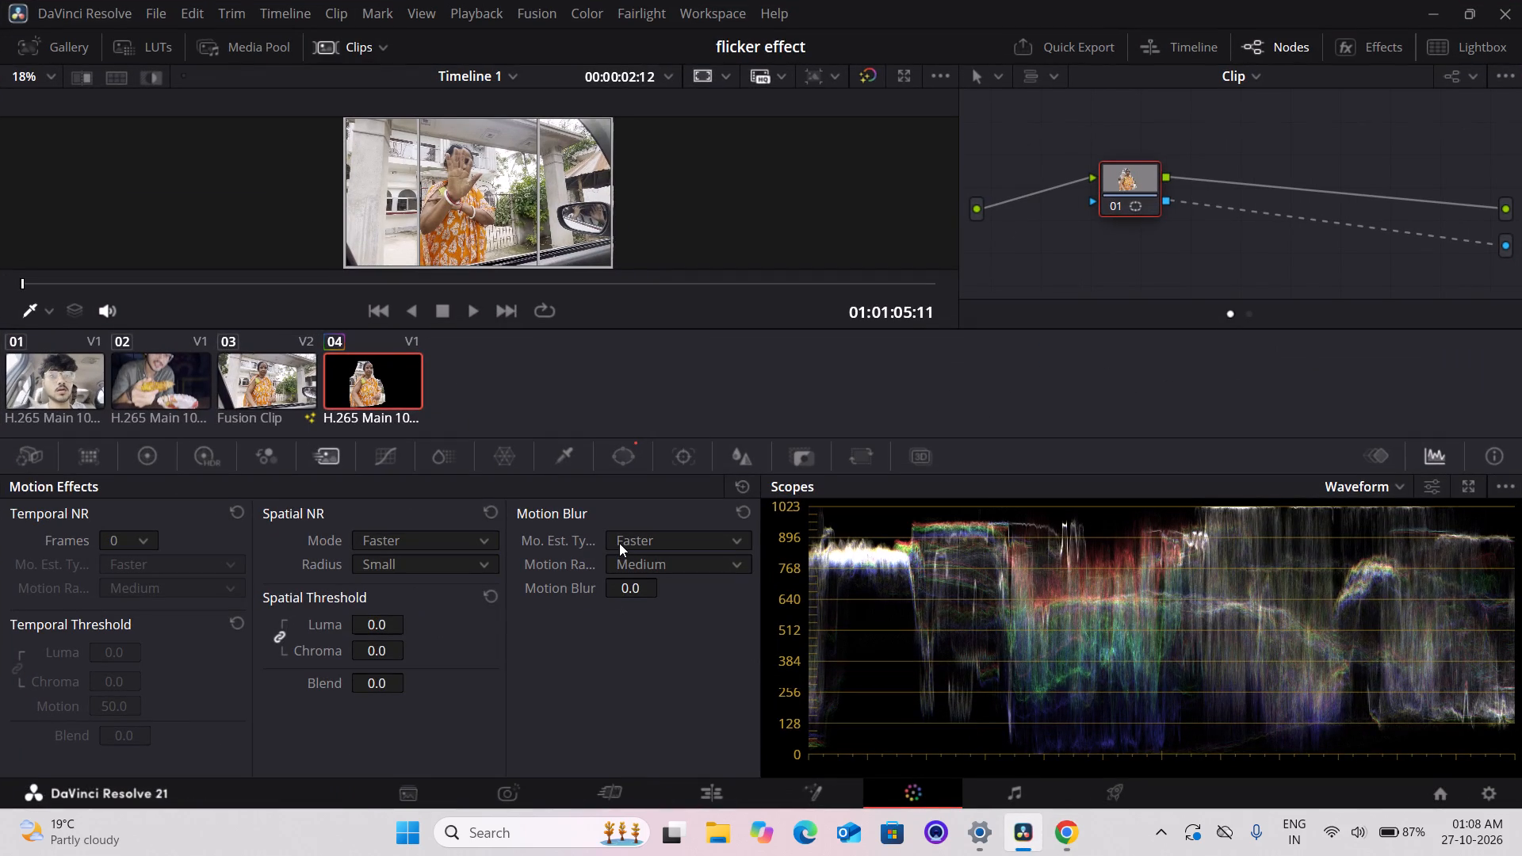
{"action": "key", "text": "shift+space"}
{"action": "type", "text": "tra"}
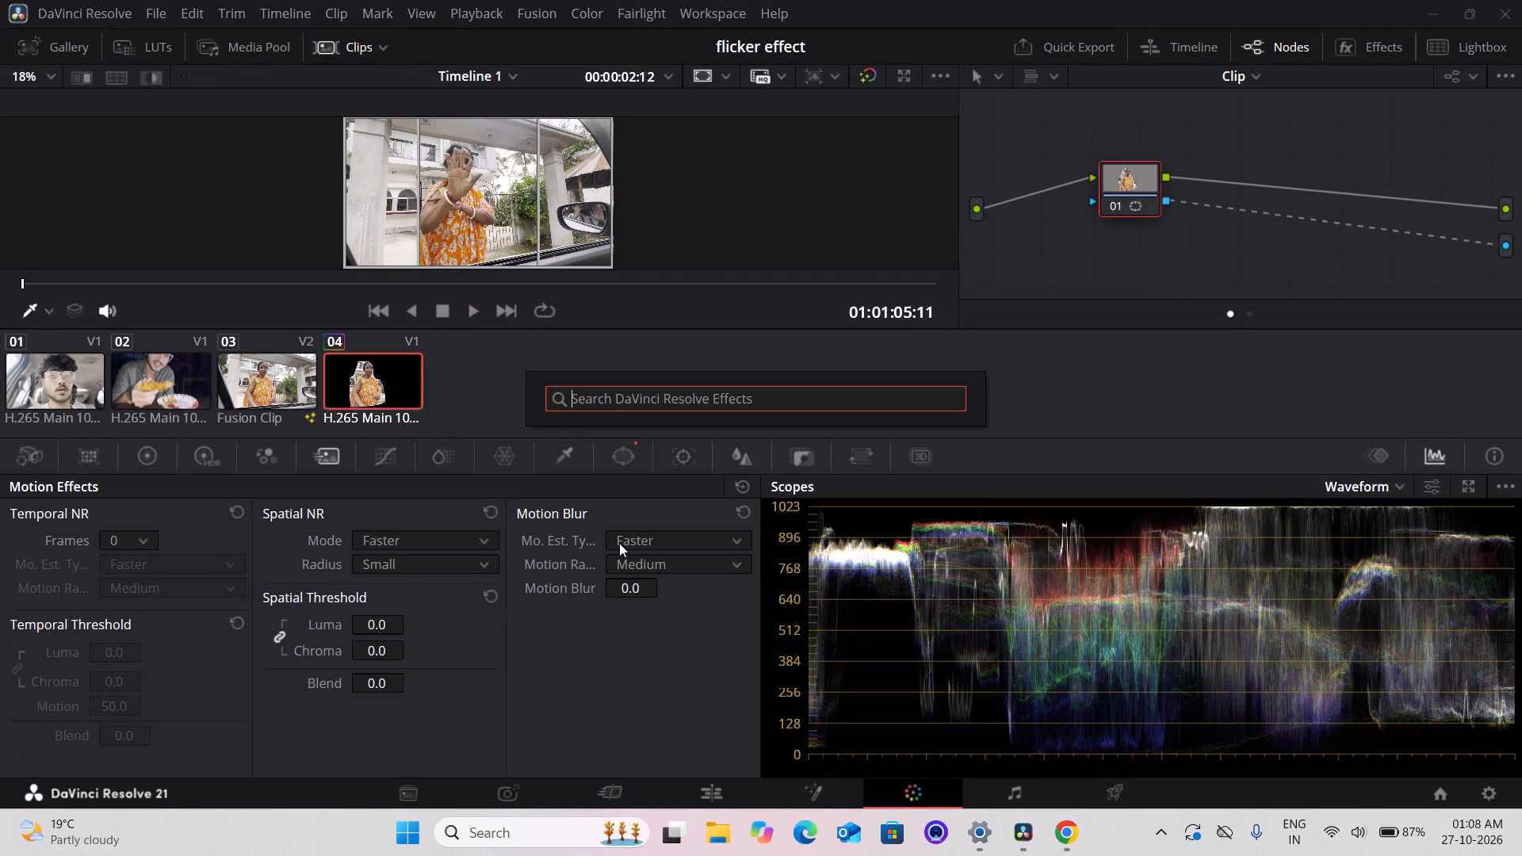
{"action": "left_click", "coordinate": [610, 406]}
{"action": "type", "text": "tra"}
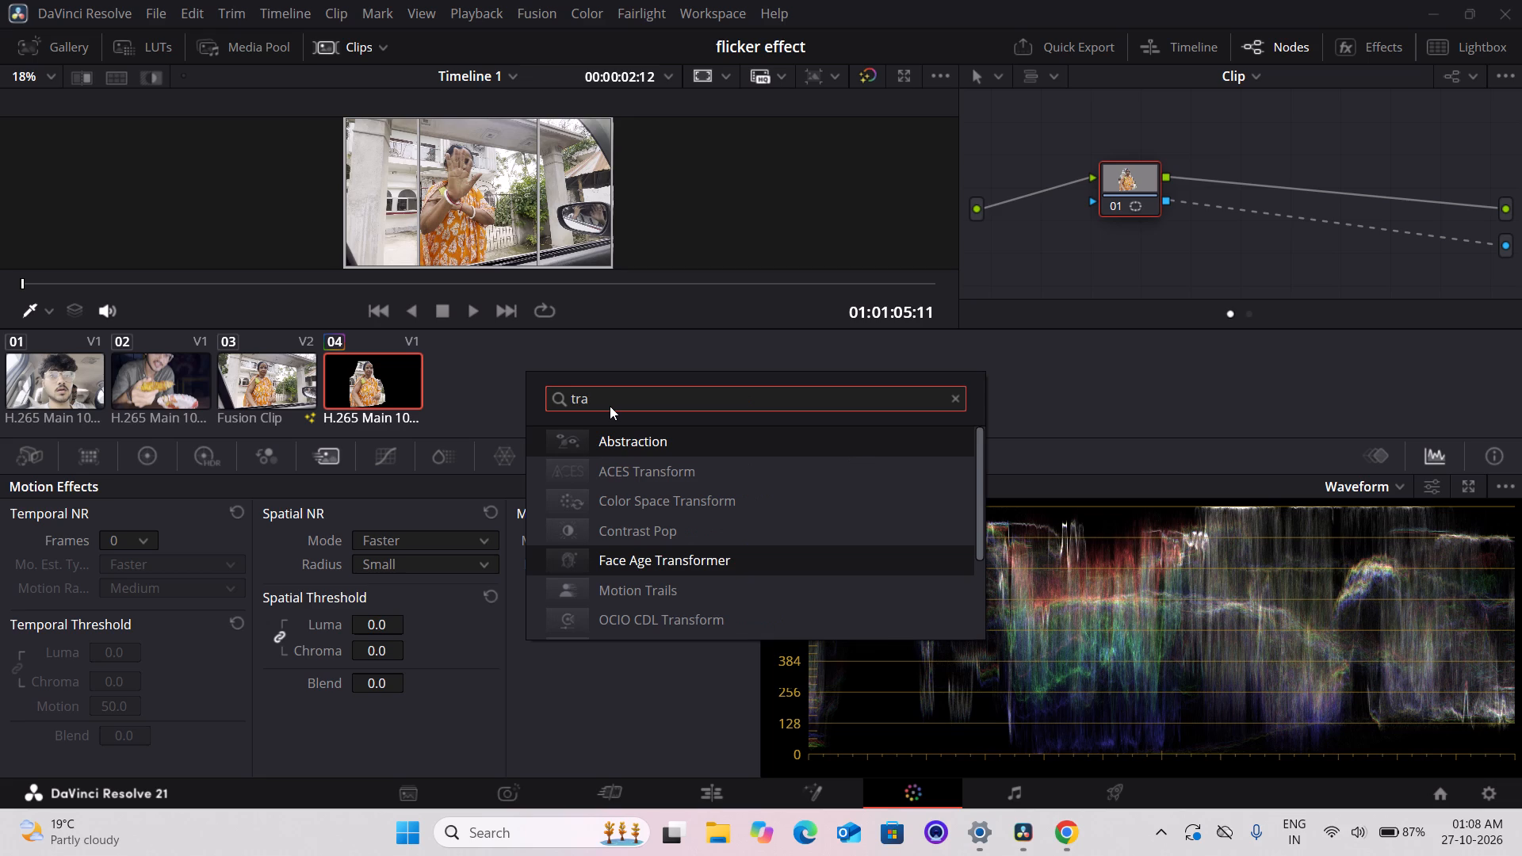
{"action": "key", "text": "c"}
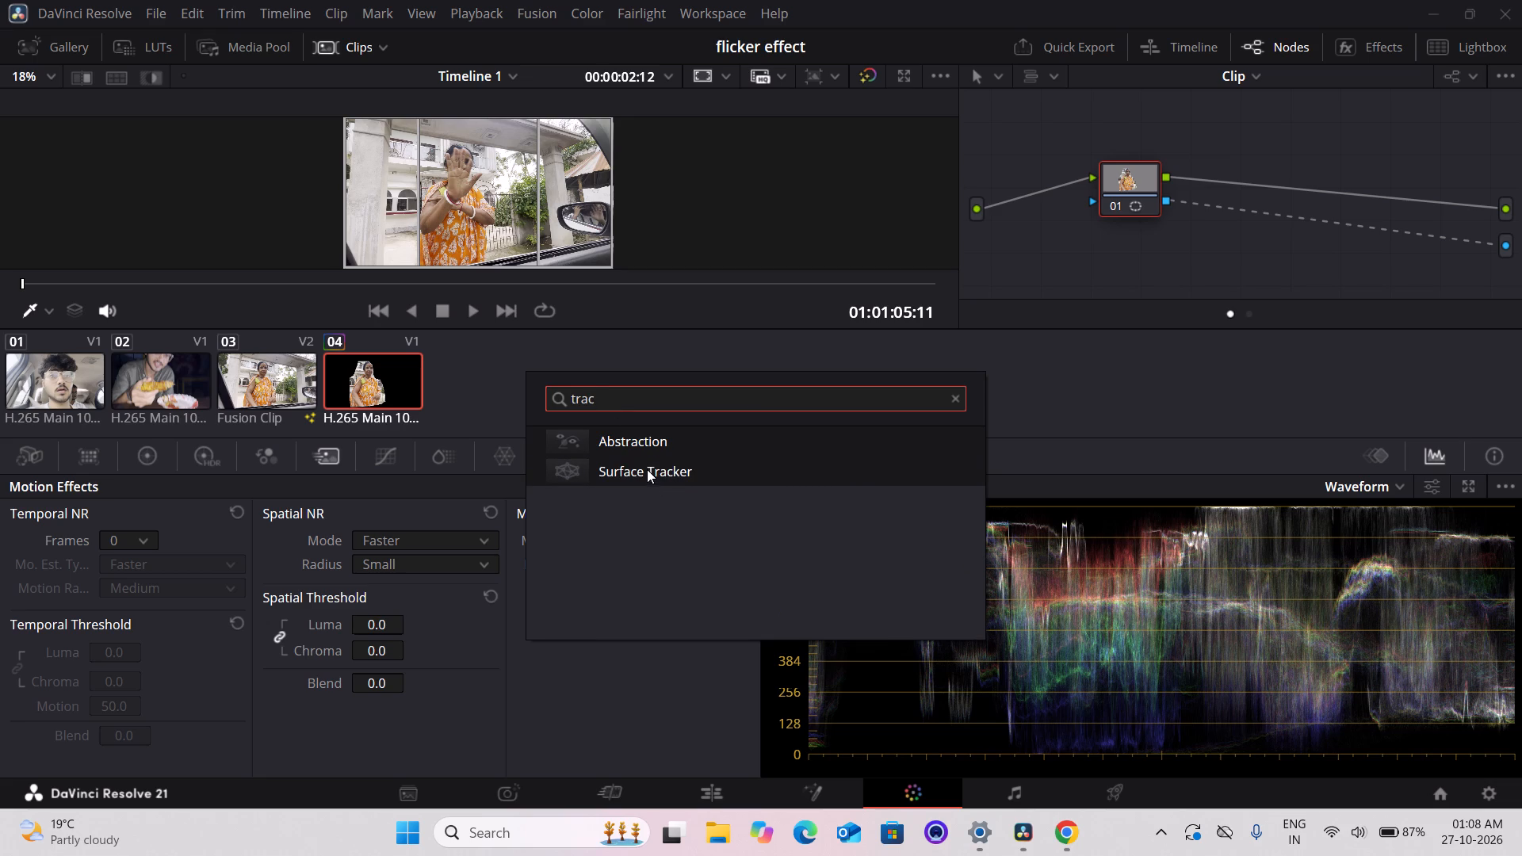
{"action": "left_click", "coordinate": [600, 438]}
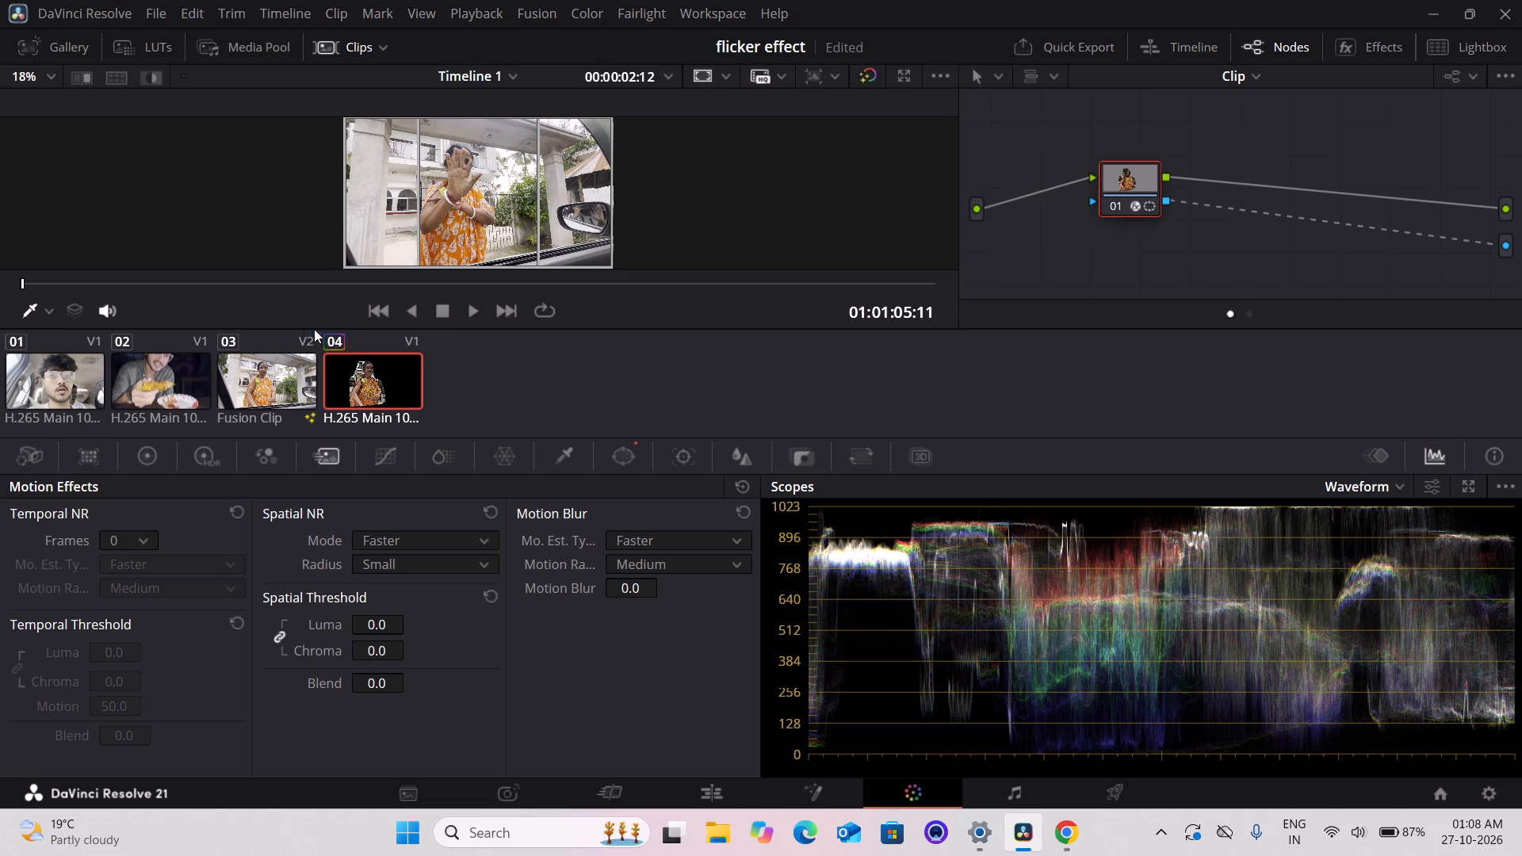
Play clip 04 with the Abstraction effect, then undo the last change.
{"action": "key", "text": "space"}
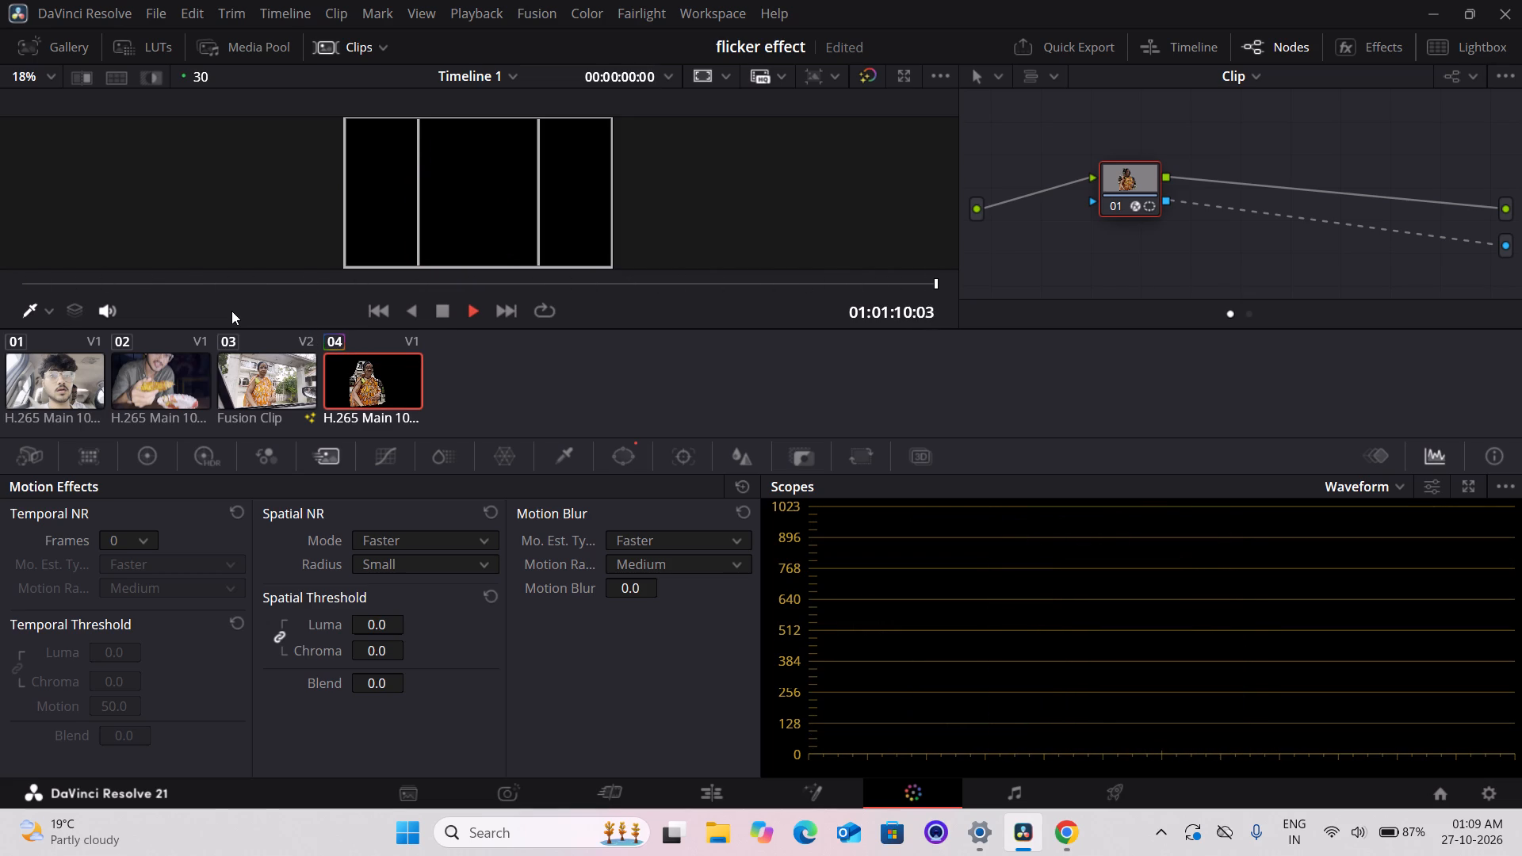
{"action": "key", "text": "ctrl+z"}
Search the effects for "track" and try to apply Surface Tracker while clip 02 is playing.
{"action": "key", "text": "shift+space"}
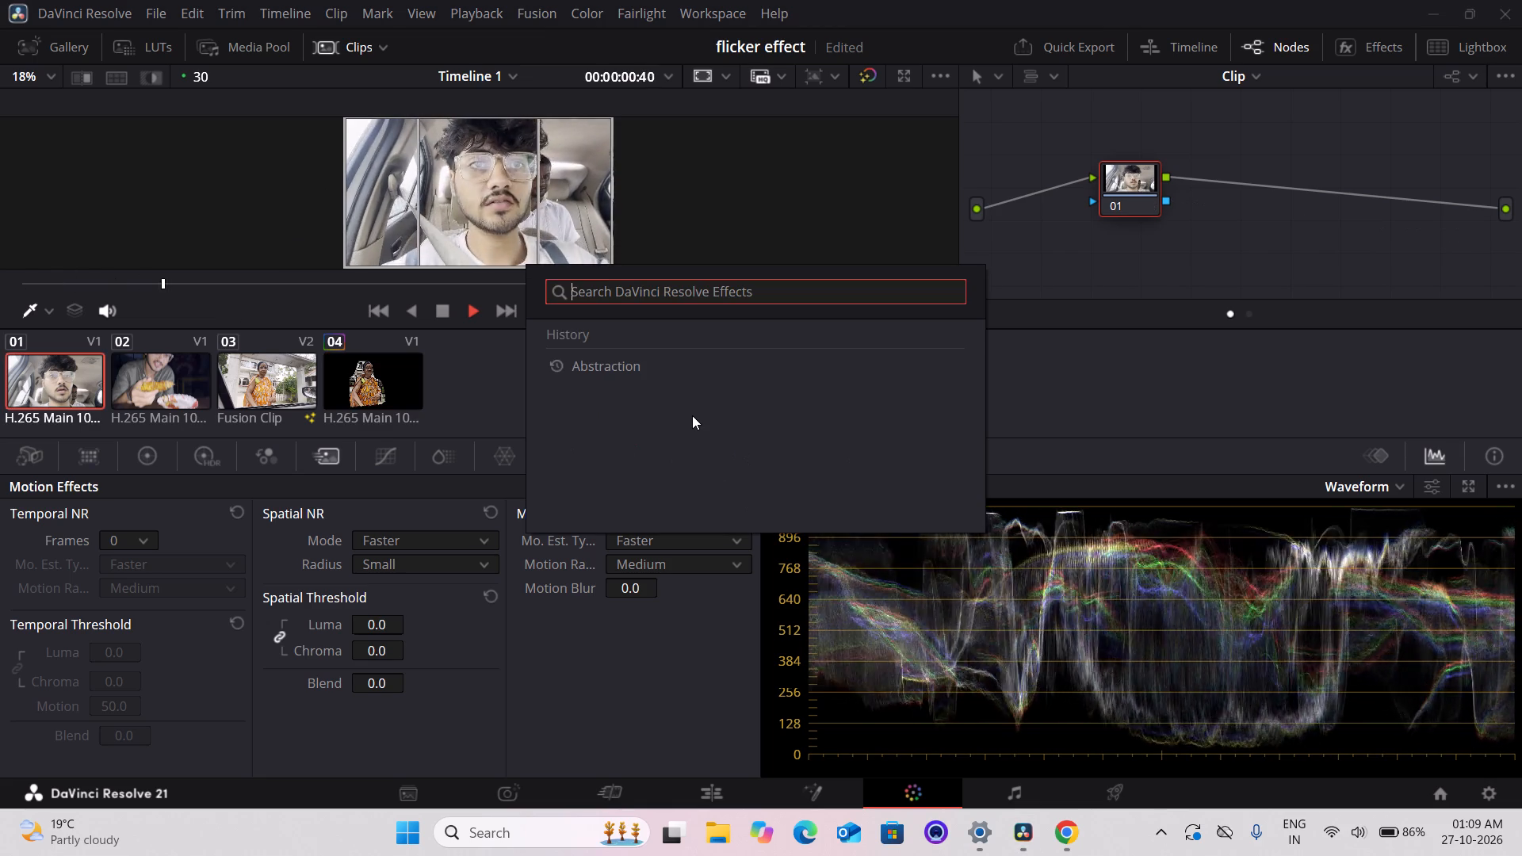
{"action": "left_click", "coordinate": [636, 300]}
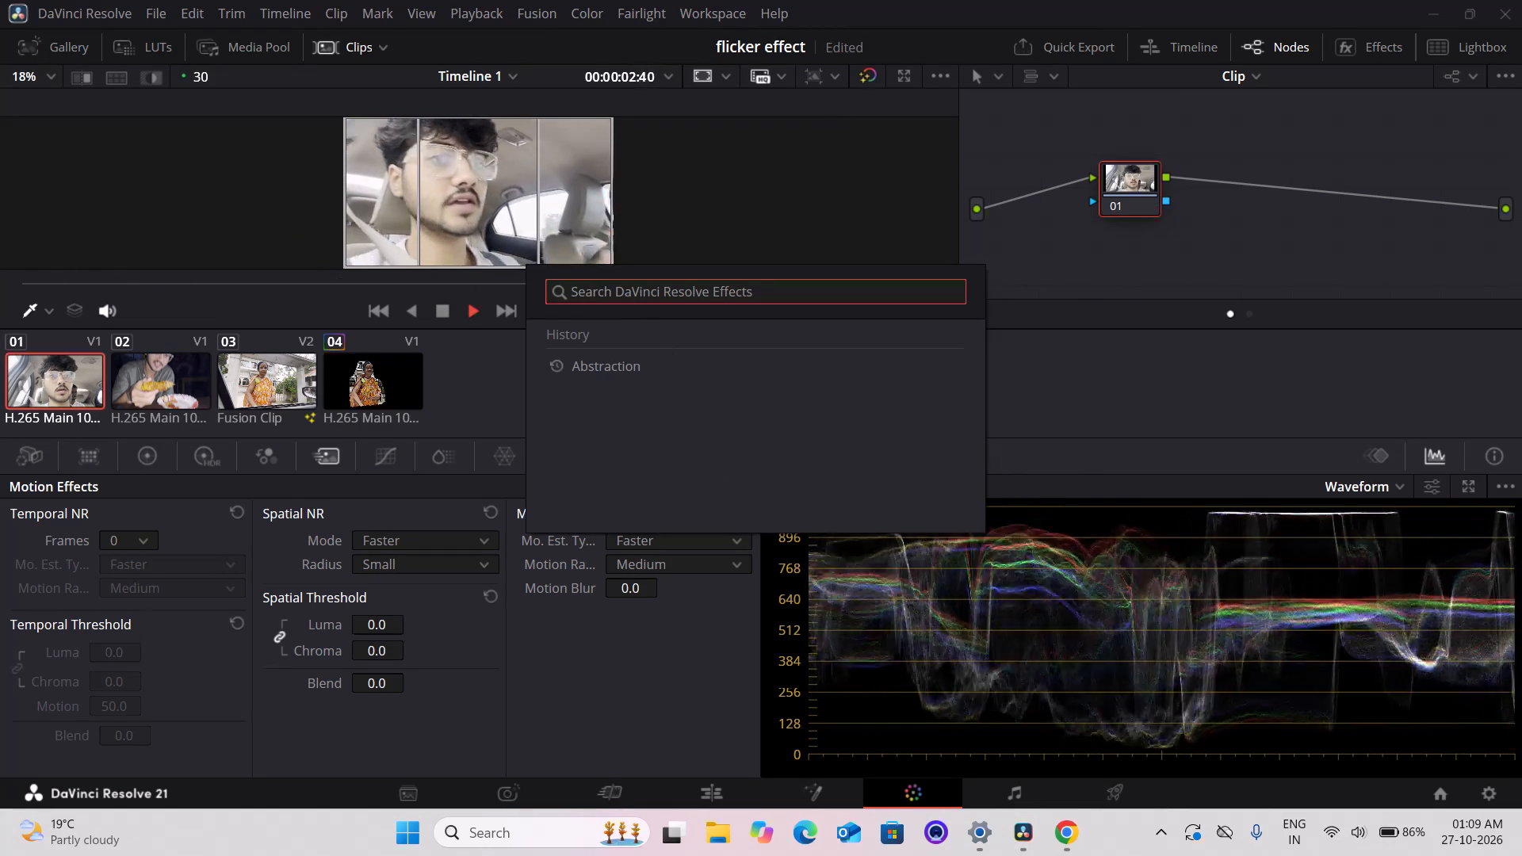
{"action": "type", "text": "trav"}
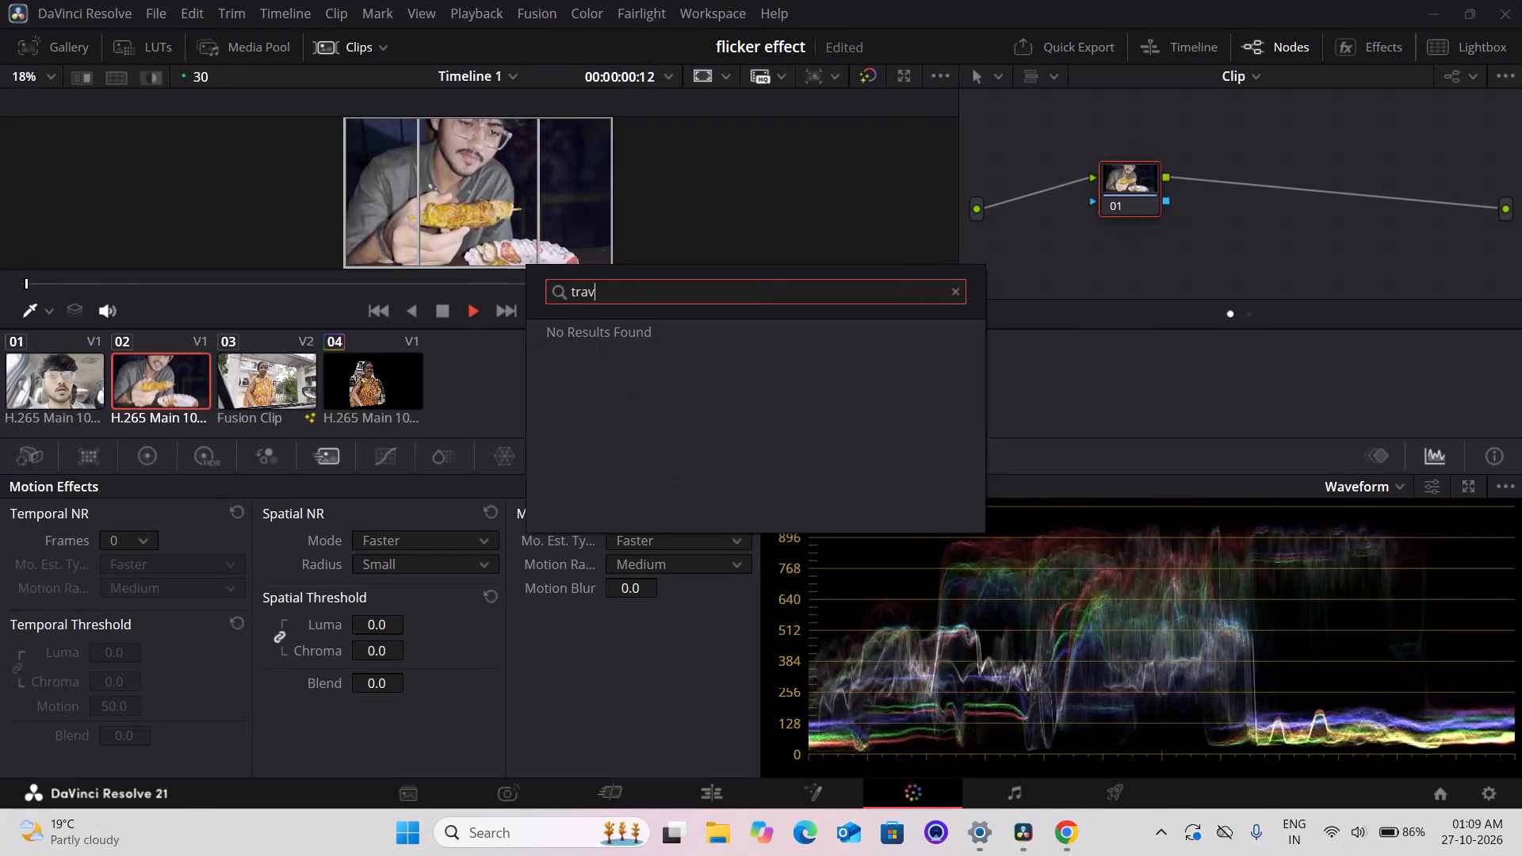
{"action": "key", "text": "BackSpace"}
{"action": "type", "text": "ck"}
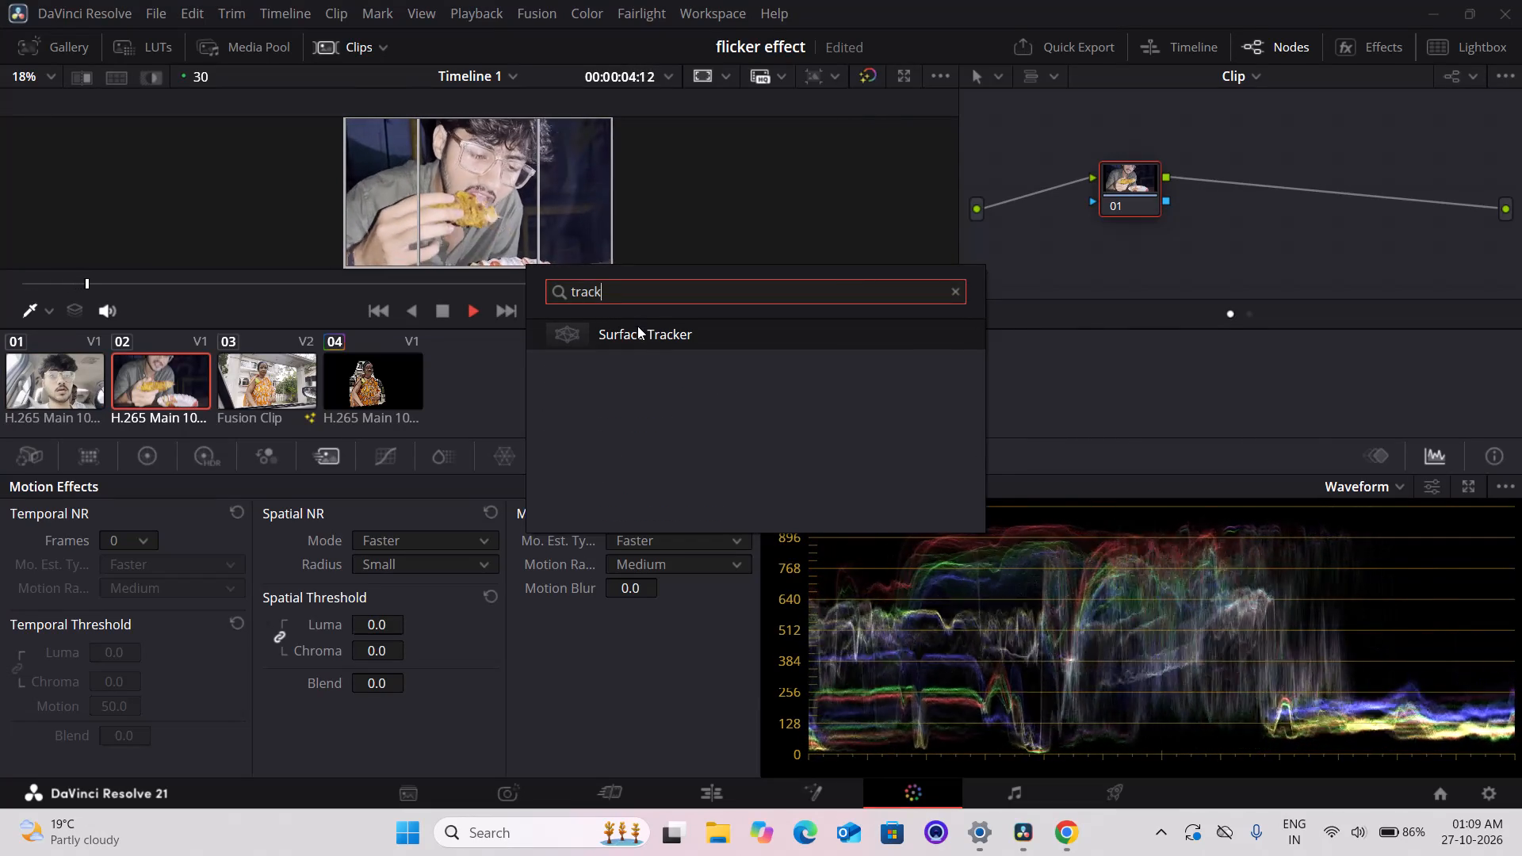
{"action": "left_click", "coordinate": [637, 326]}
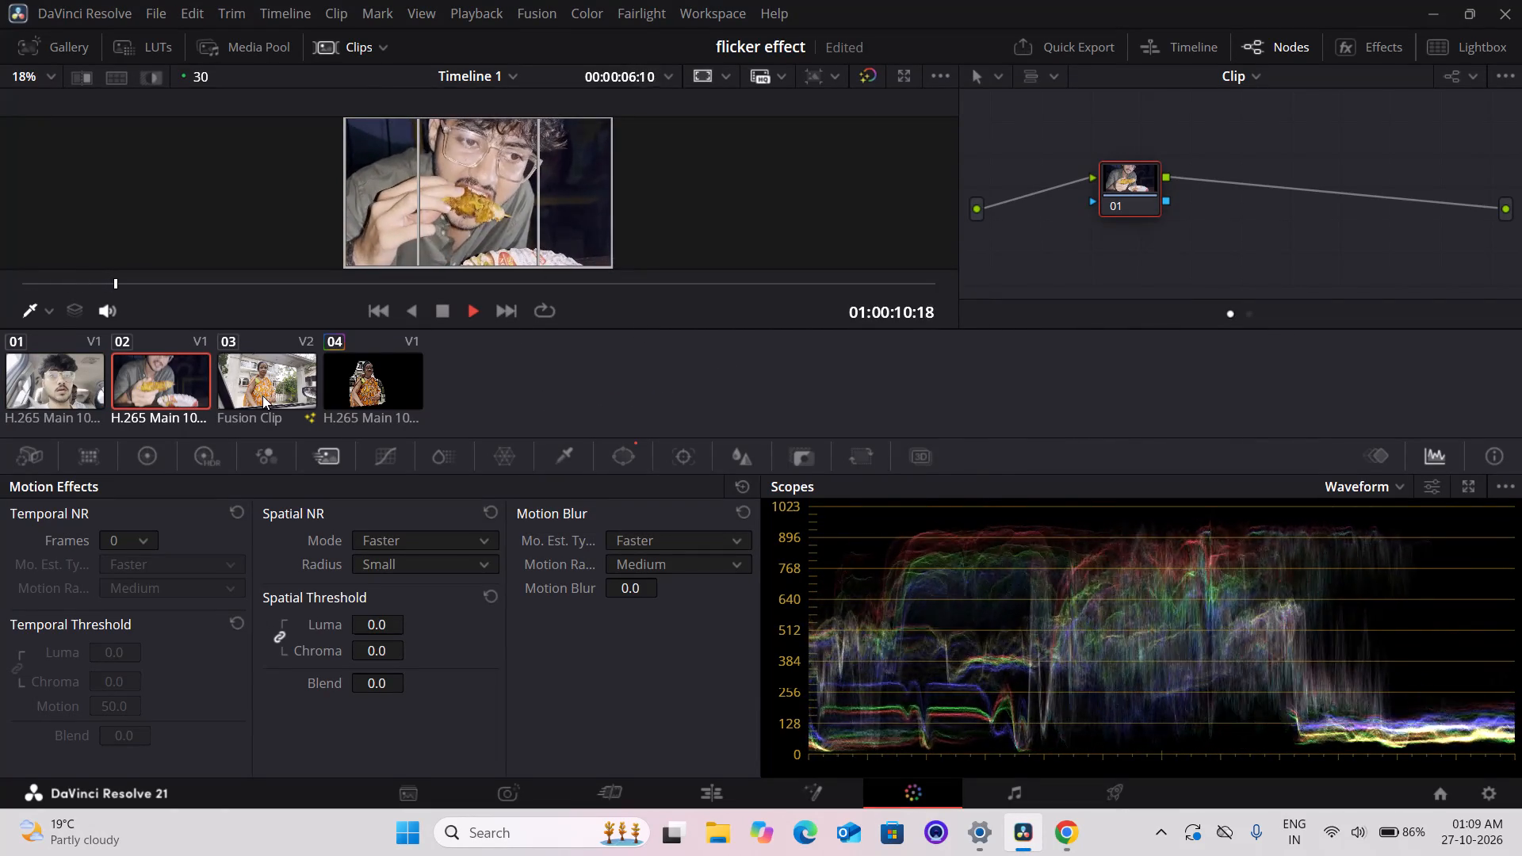
Play from clip 03 into clip 04 to check the mask, and park the playhead at 01:01:06:22.
{"action": "left_click", "coordinate": [262, 396]}
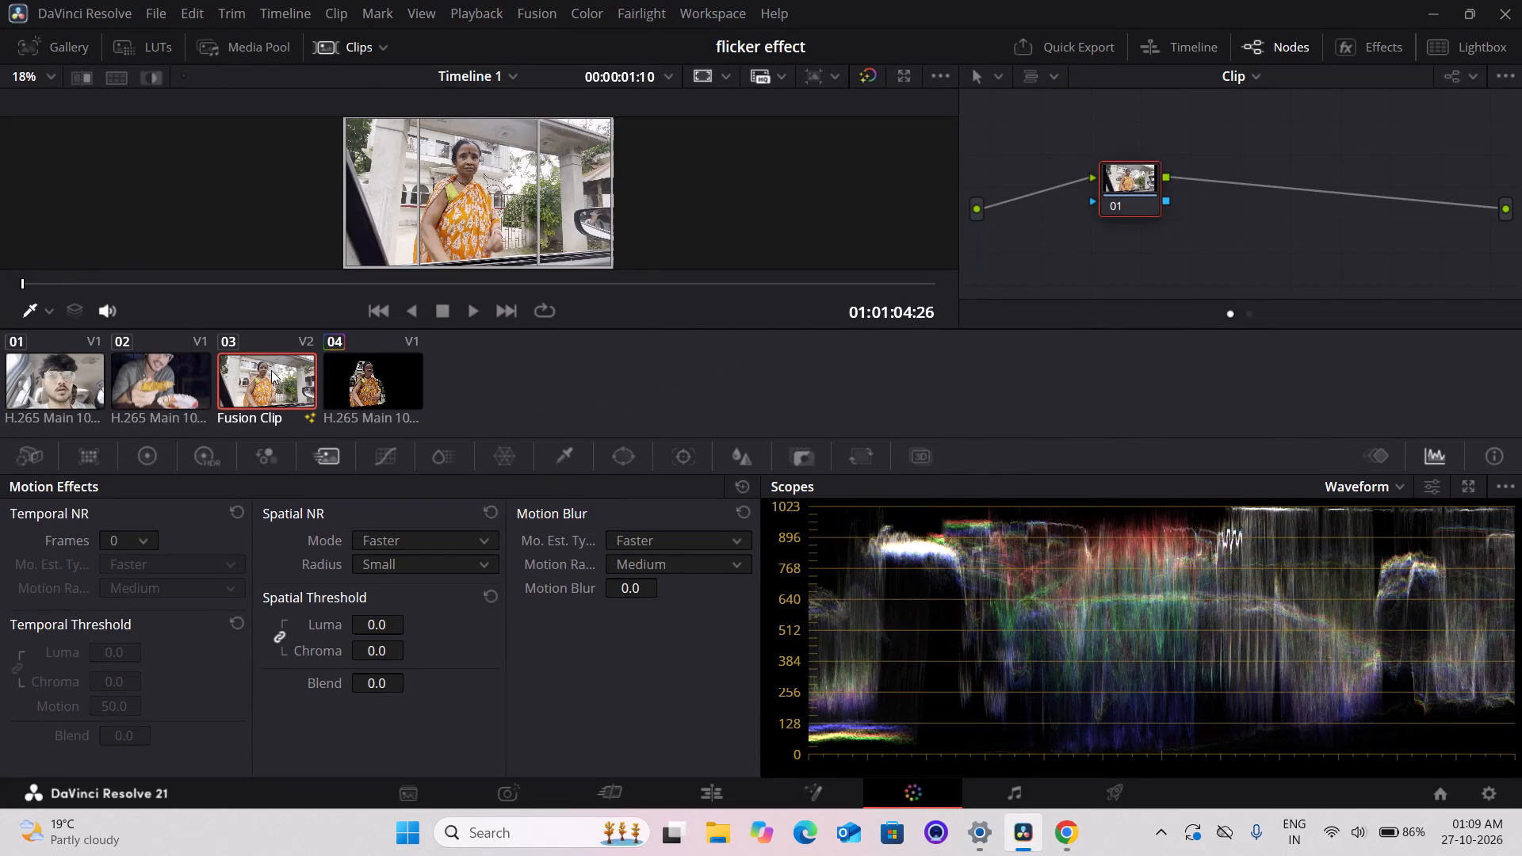
{"action": "key", "text": "space"}
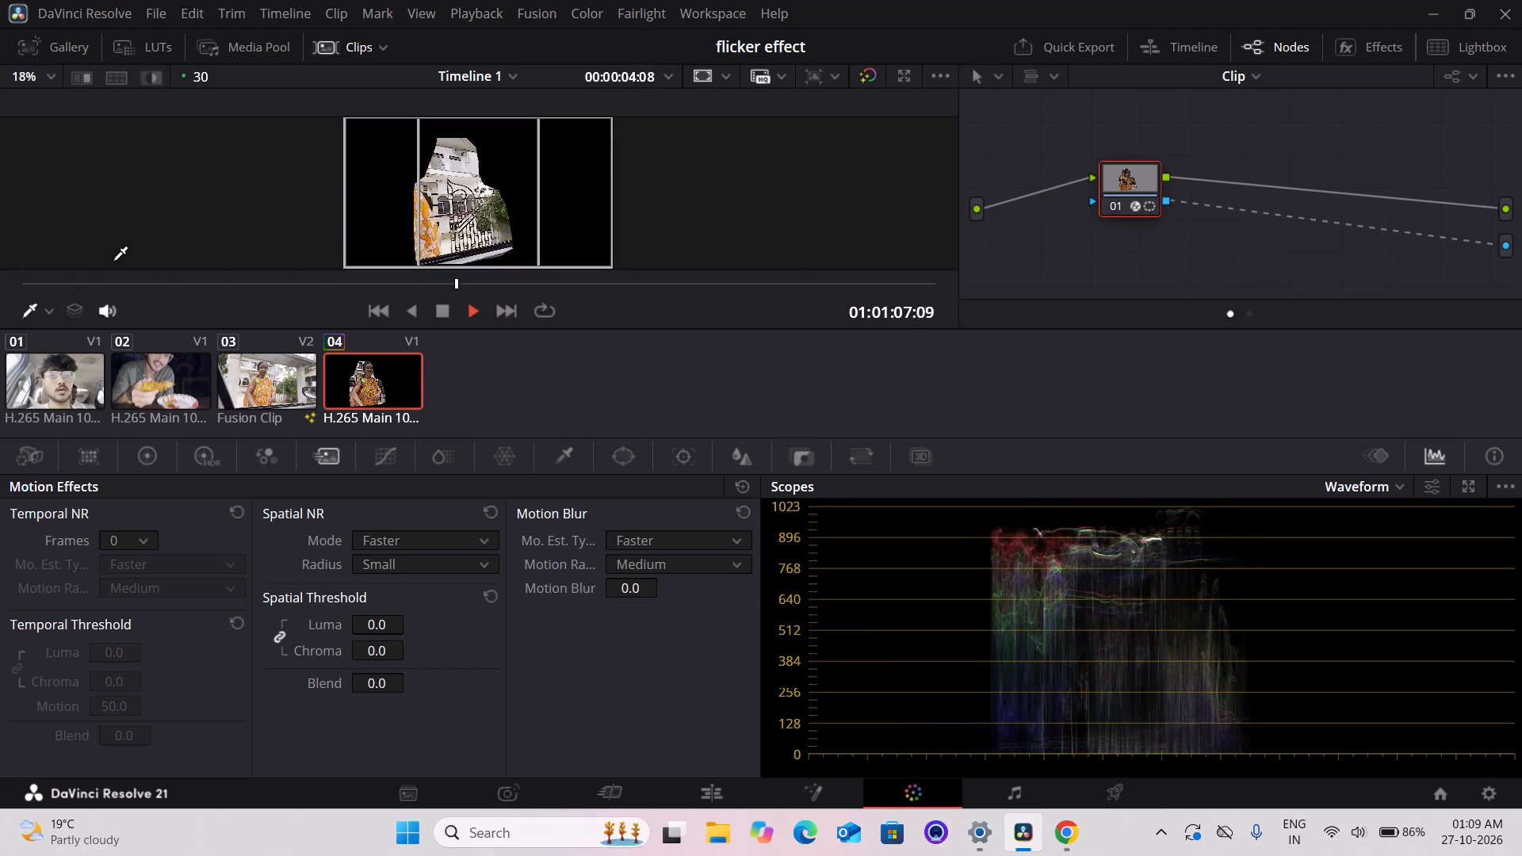
{"action": "key", "text": "space"}
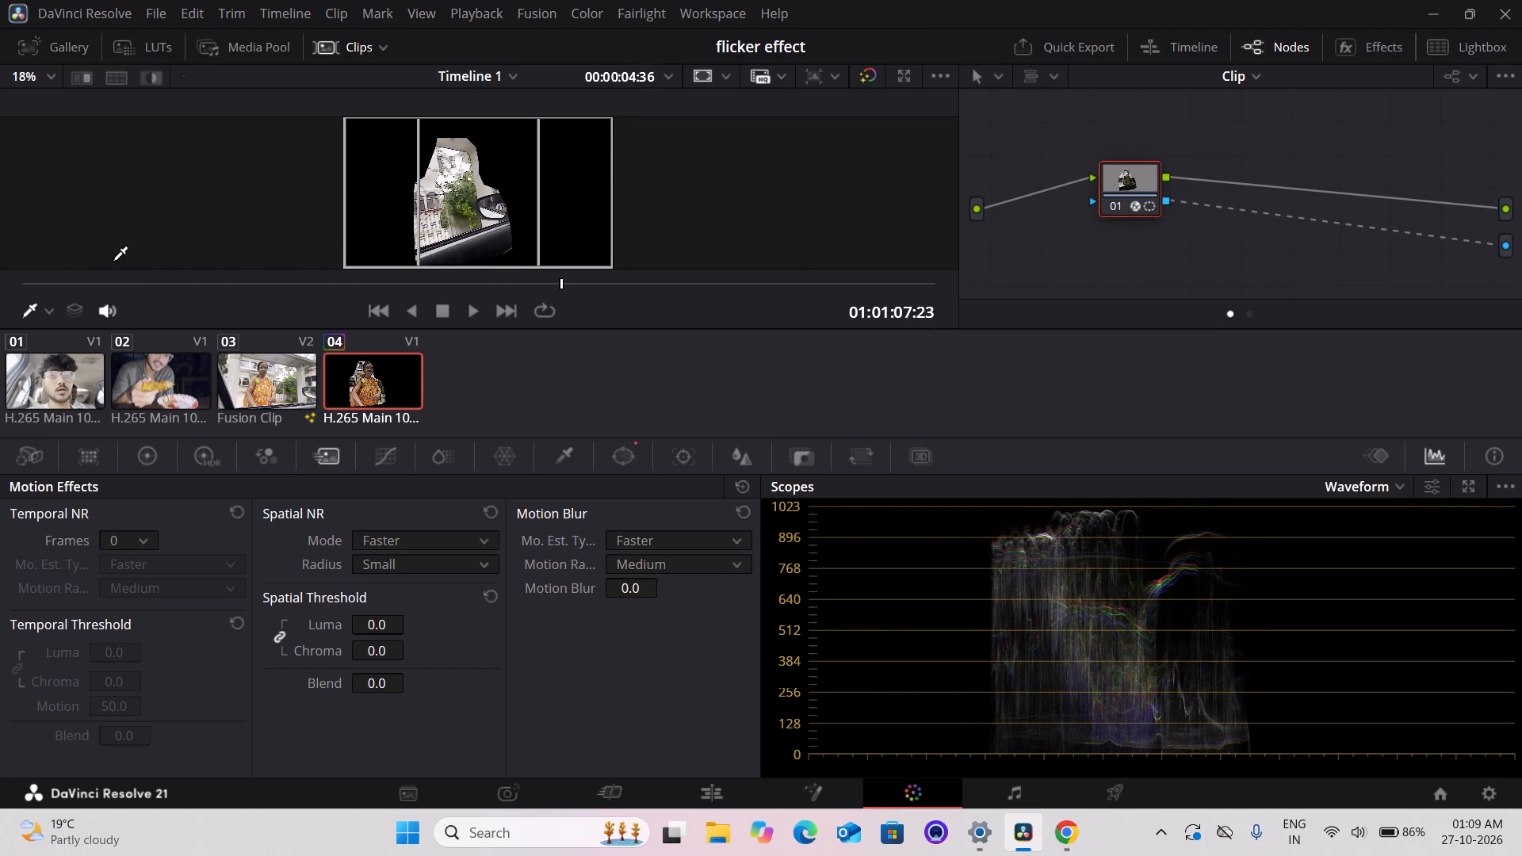
{"action": "left_click", "coordinate": [332, 285]}
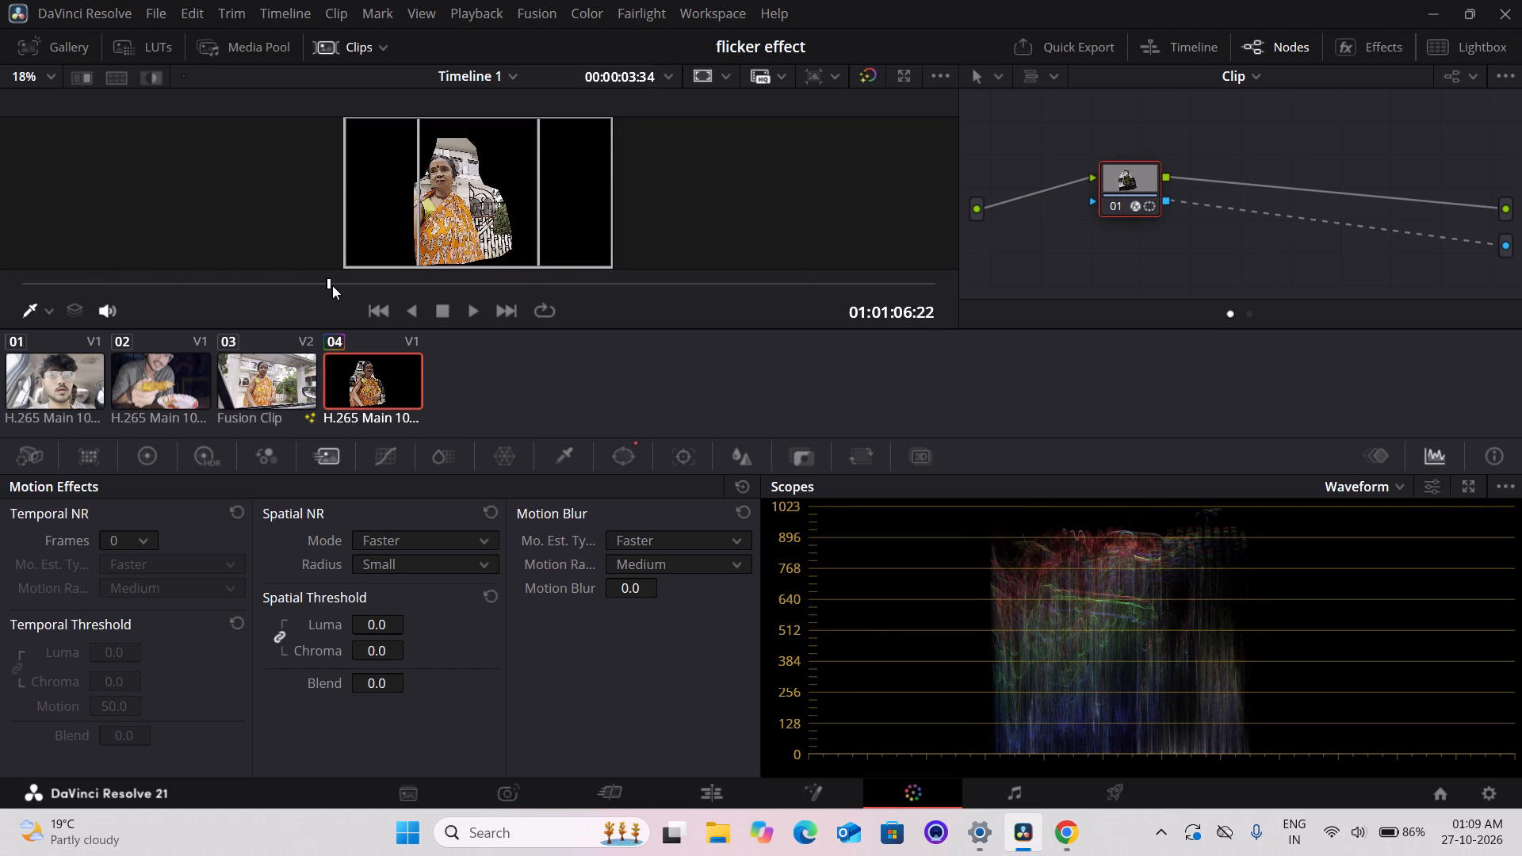
Undo the Abstraction effect on clip 04's node.
{"action": "key", "text": "ctrl+z"}
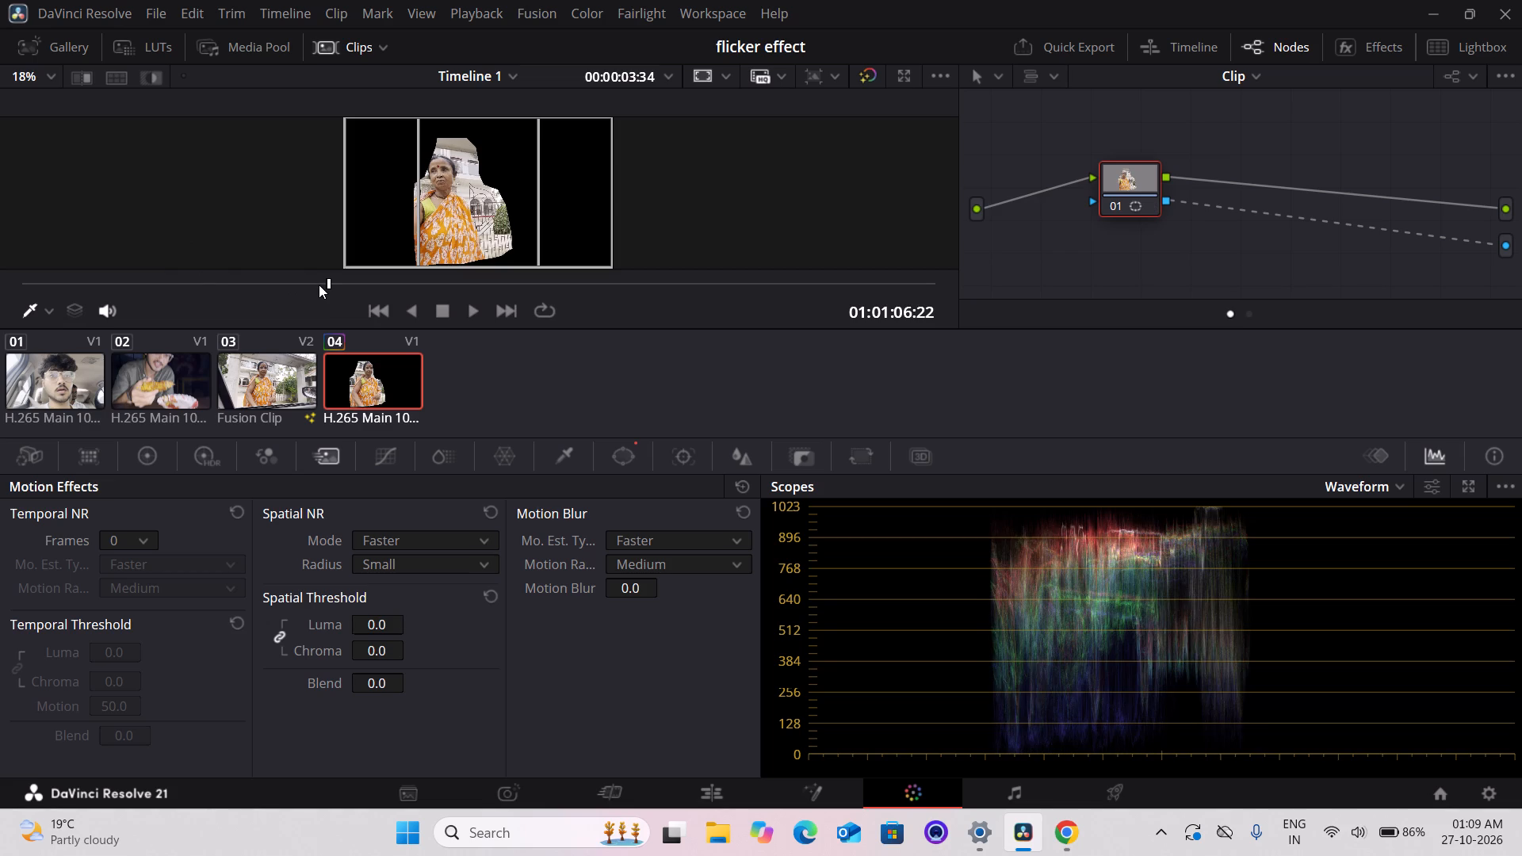
{"action": "right_click", "coordinate": [727, 365]}
Apply Surface Tracker from the effects search history to clip 04's node and decline the purchase offer.
{"action": "key", "text": "shift+space"}
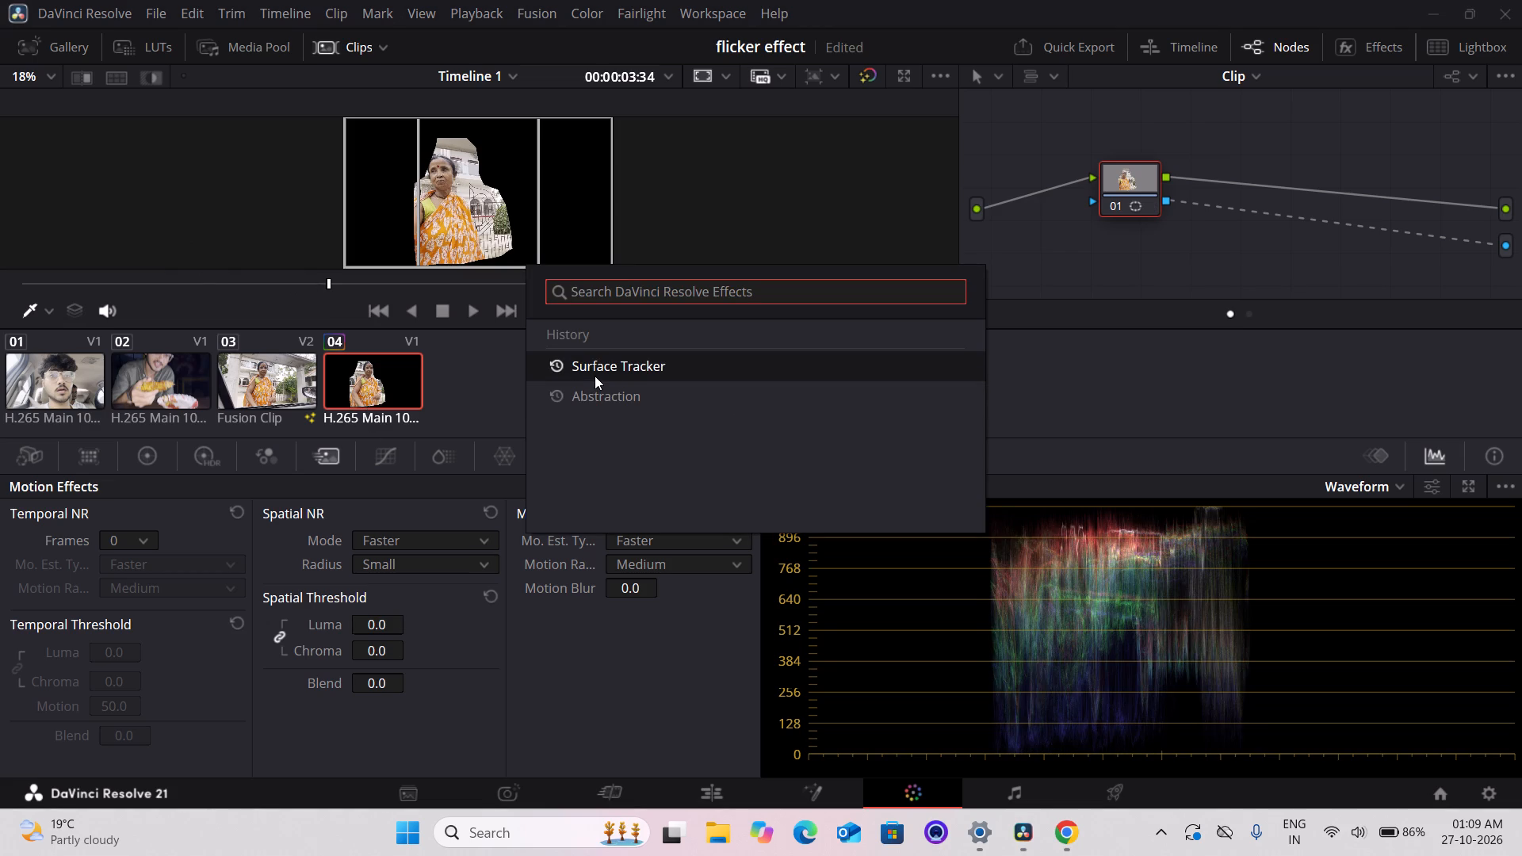
{"action": "left_click", "coordinate": [595, 376]}
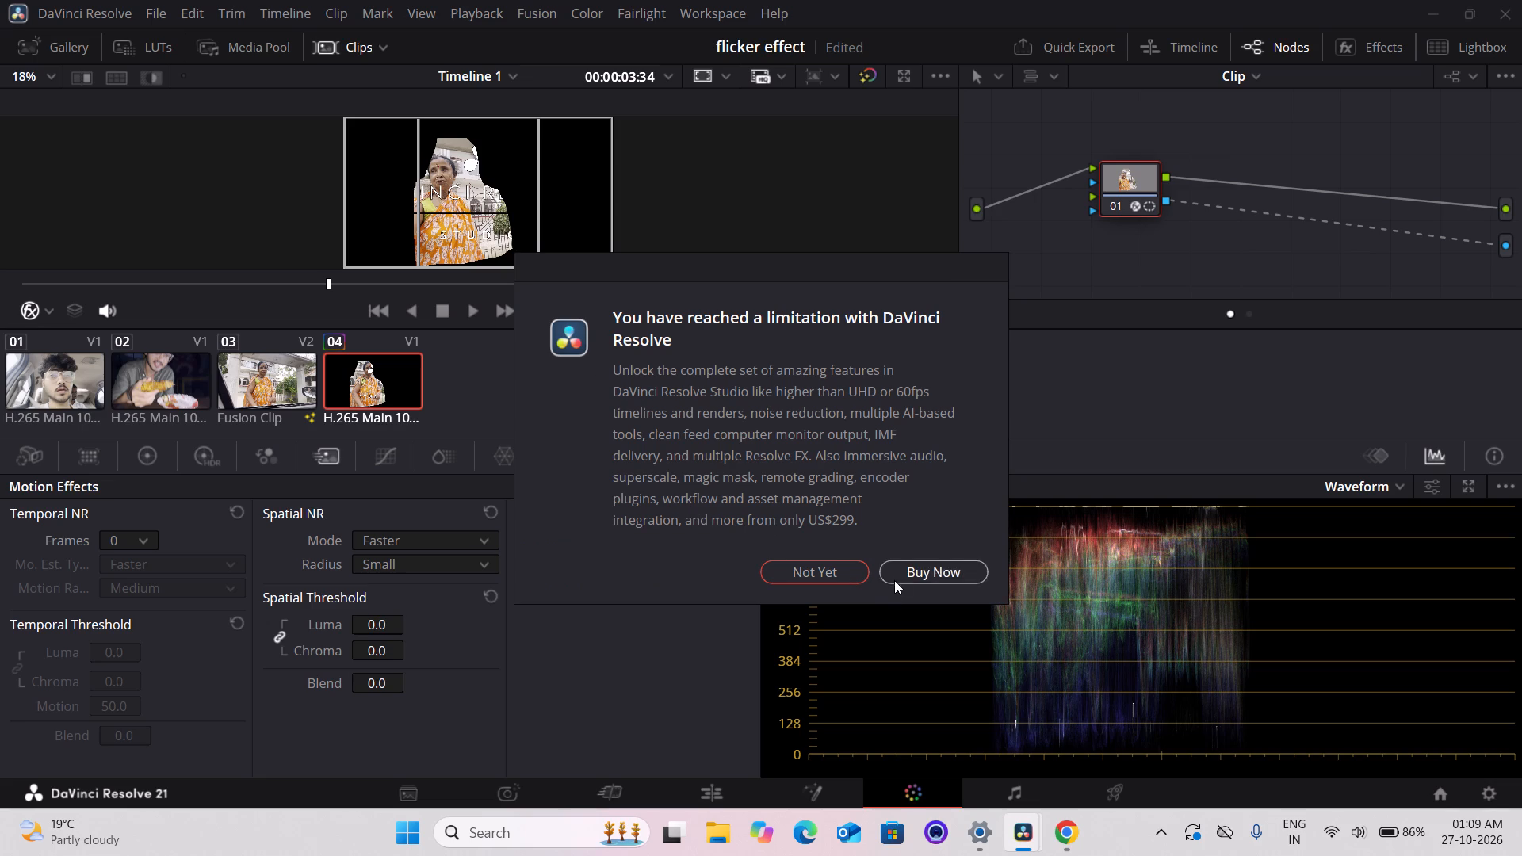
{"action": "left_click", "coordinate": [824, 578]}
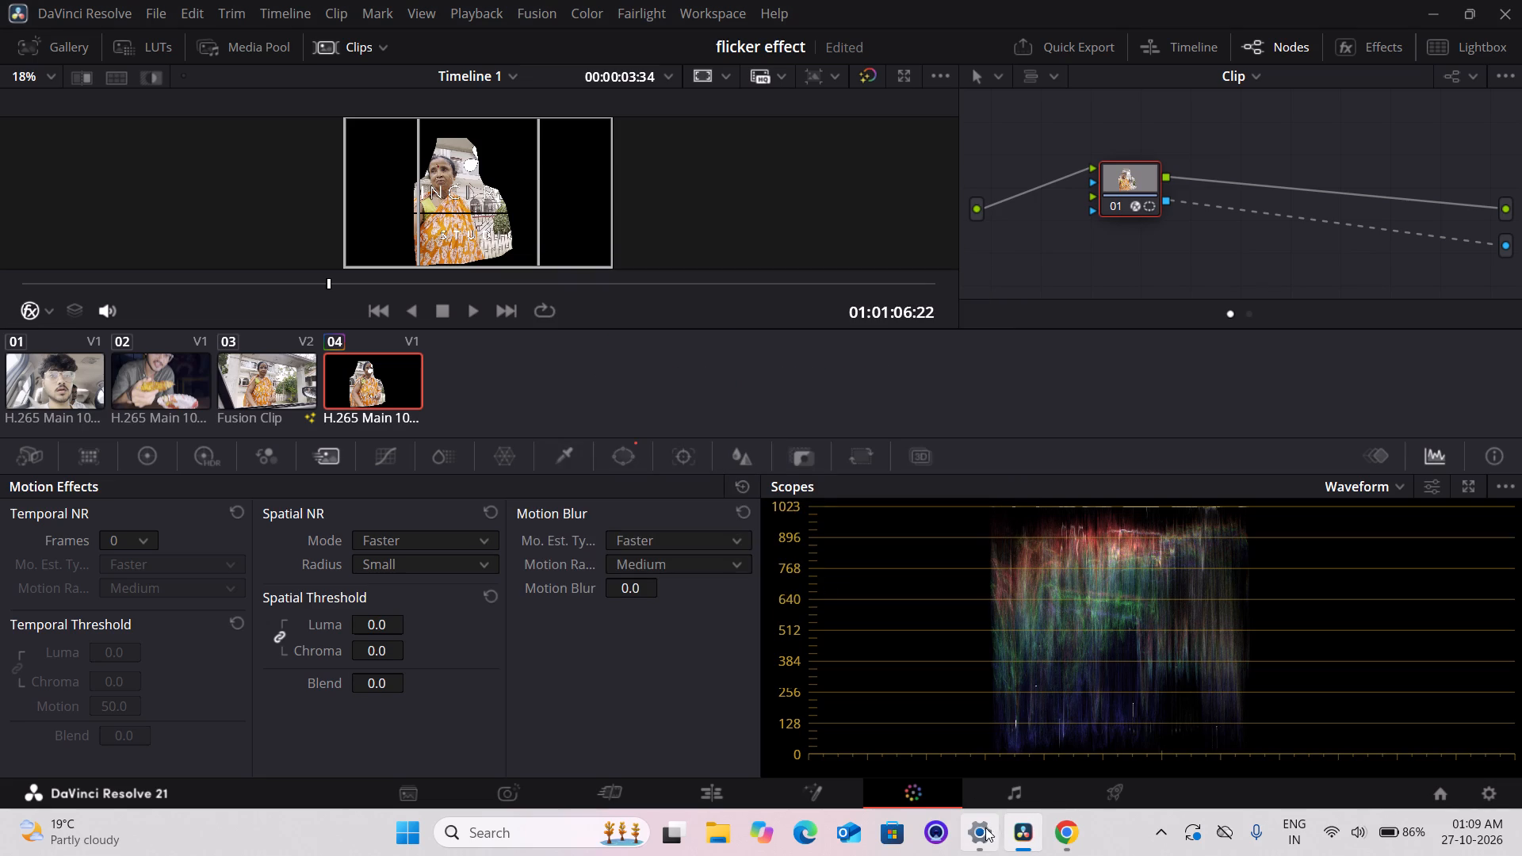
Open the window tracker controls for clip 04's mask.
{"action": "scroll", "coordinate": [684, 456], "scroll_direction": "up", "scroll_amount": 1}
{"action": "scroll", "coordinate": [684, 456], "scroll_direction": "down", "scroll_amount": 1}
{"action": "left_click", "coordinate": [684, 456]}
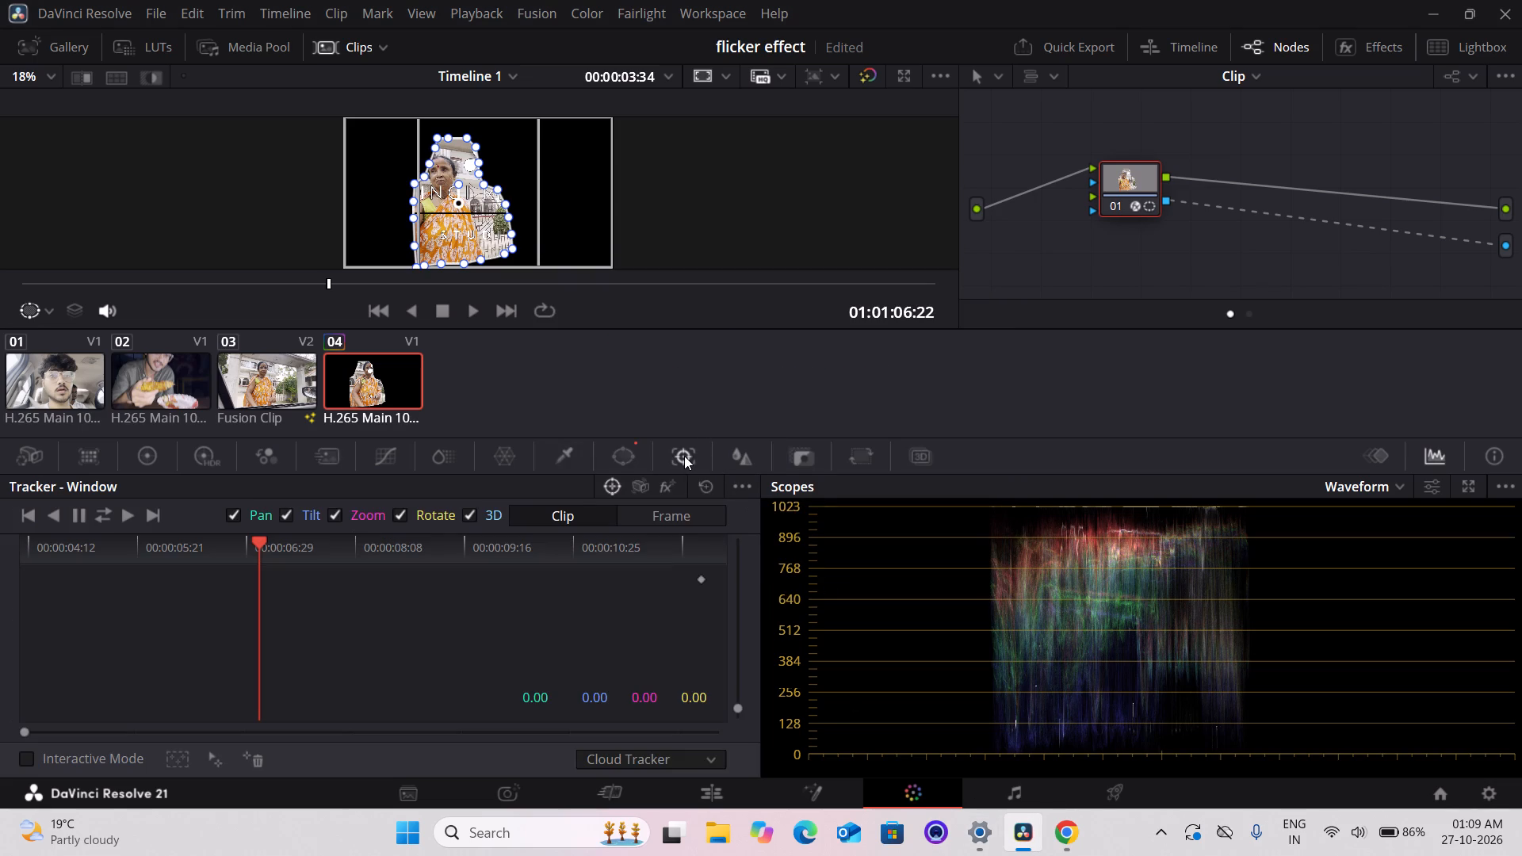
Switch to Google Chrome and search YouTube for "how to add tracking to any background clip davinci resolve".
{"action": "left_click", "coordinate": [1048, 836]}
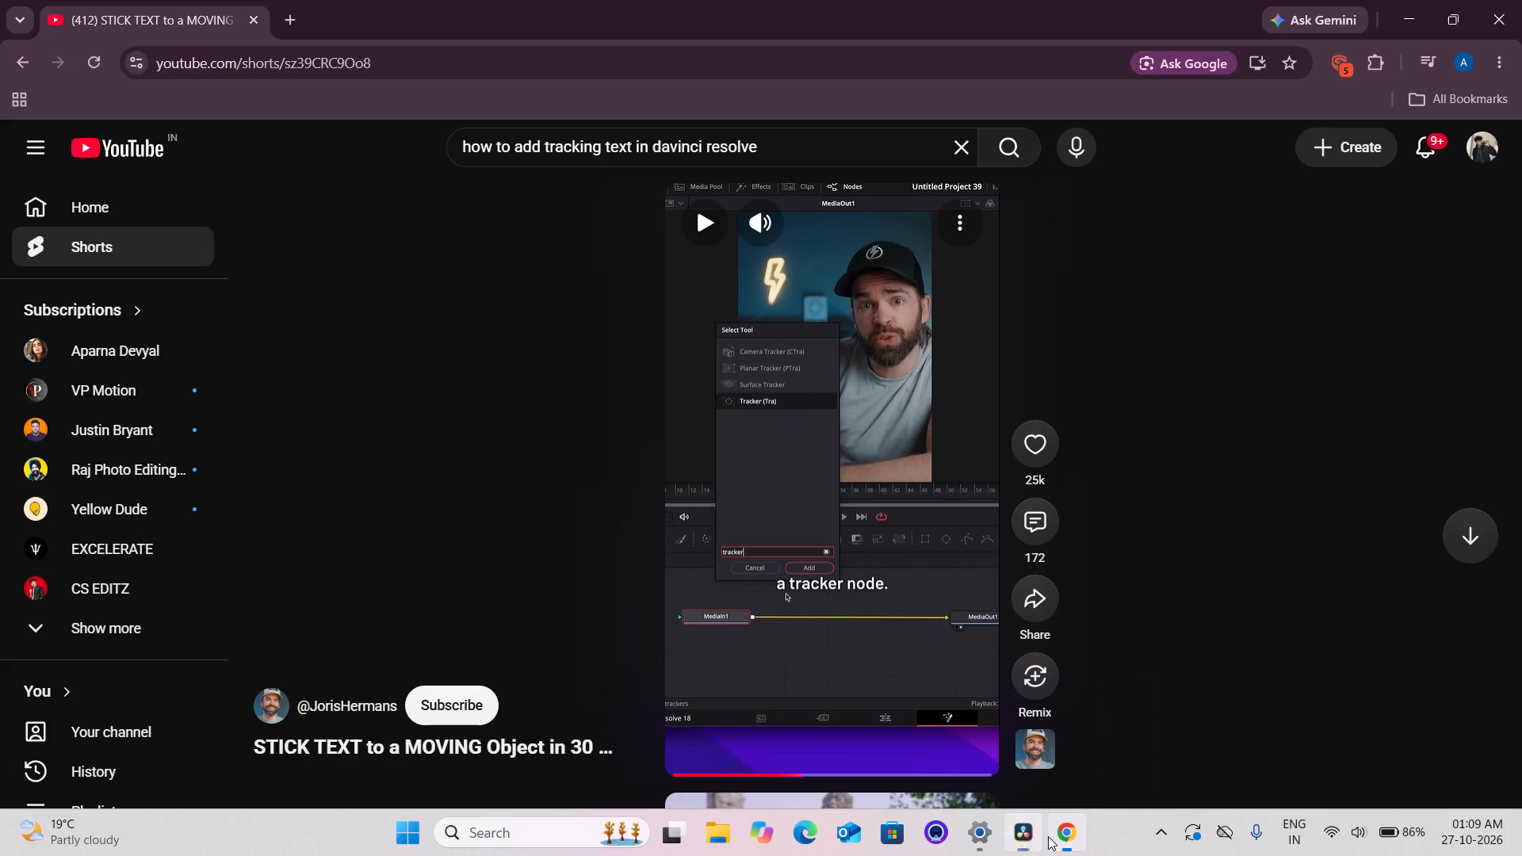
{"action": "left_click", "coordinate": [768, 150]}
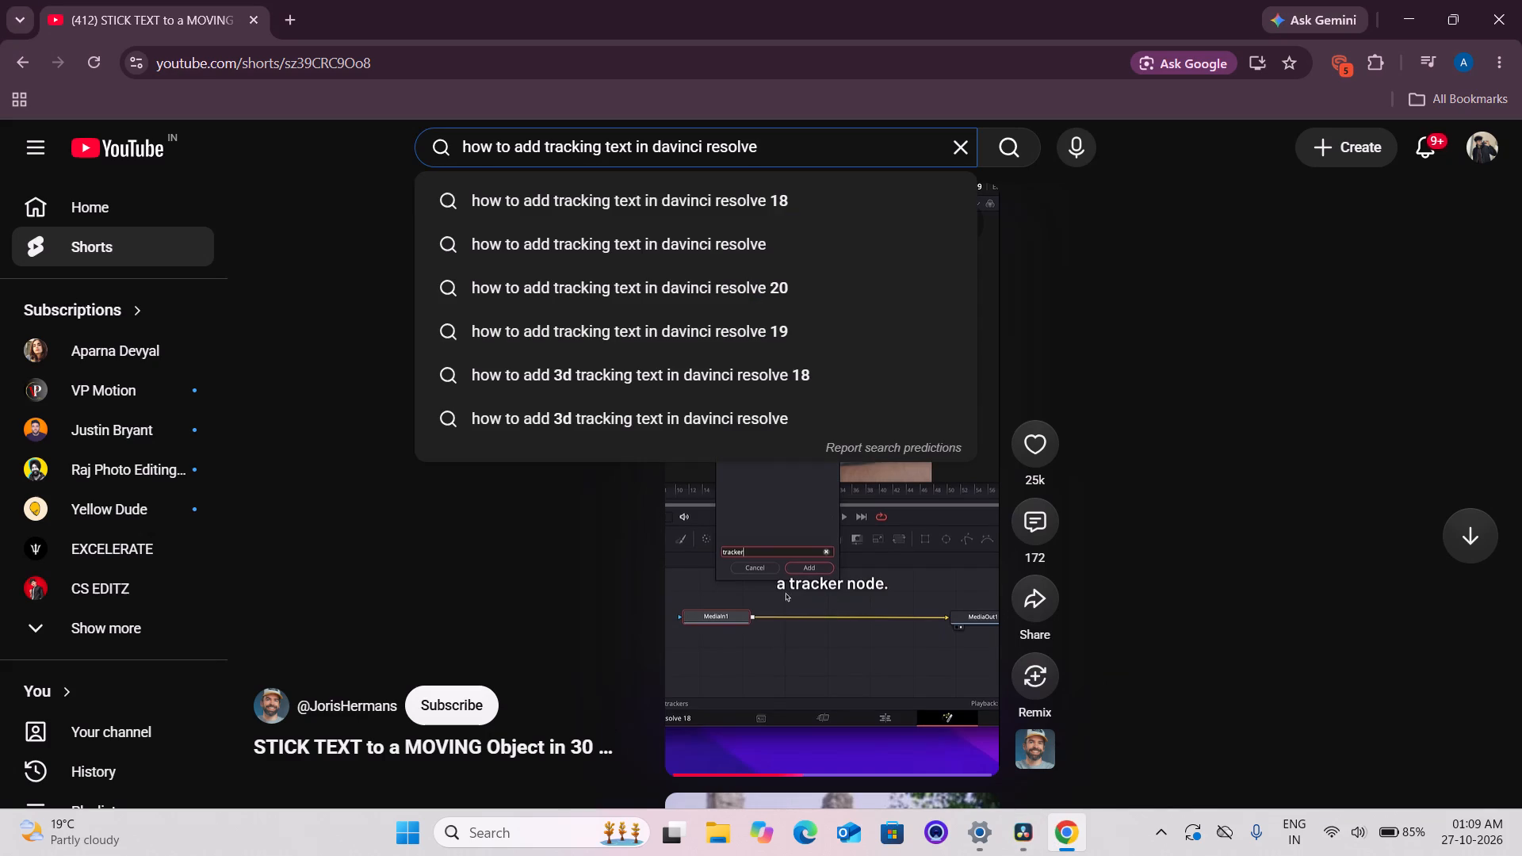
{"action": "left_click", "coordinate": [652, 146]}
{"action": "key", "text": "BackSpace"}
{"action": "key", "text": "BackSpace"}
{"action": "key", "text": "BackSpace"}
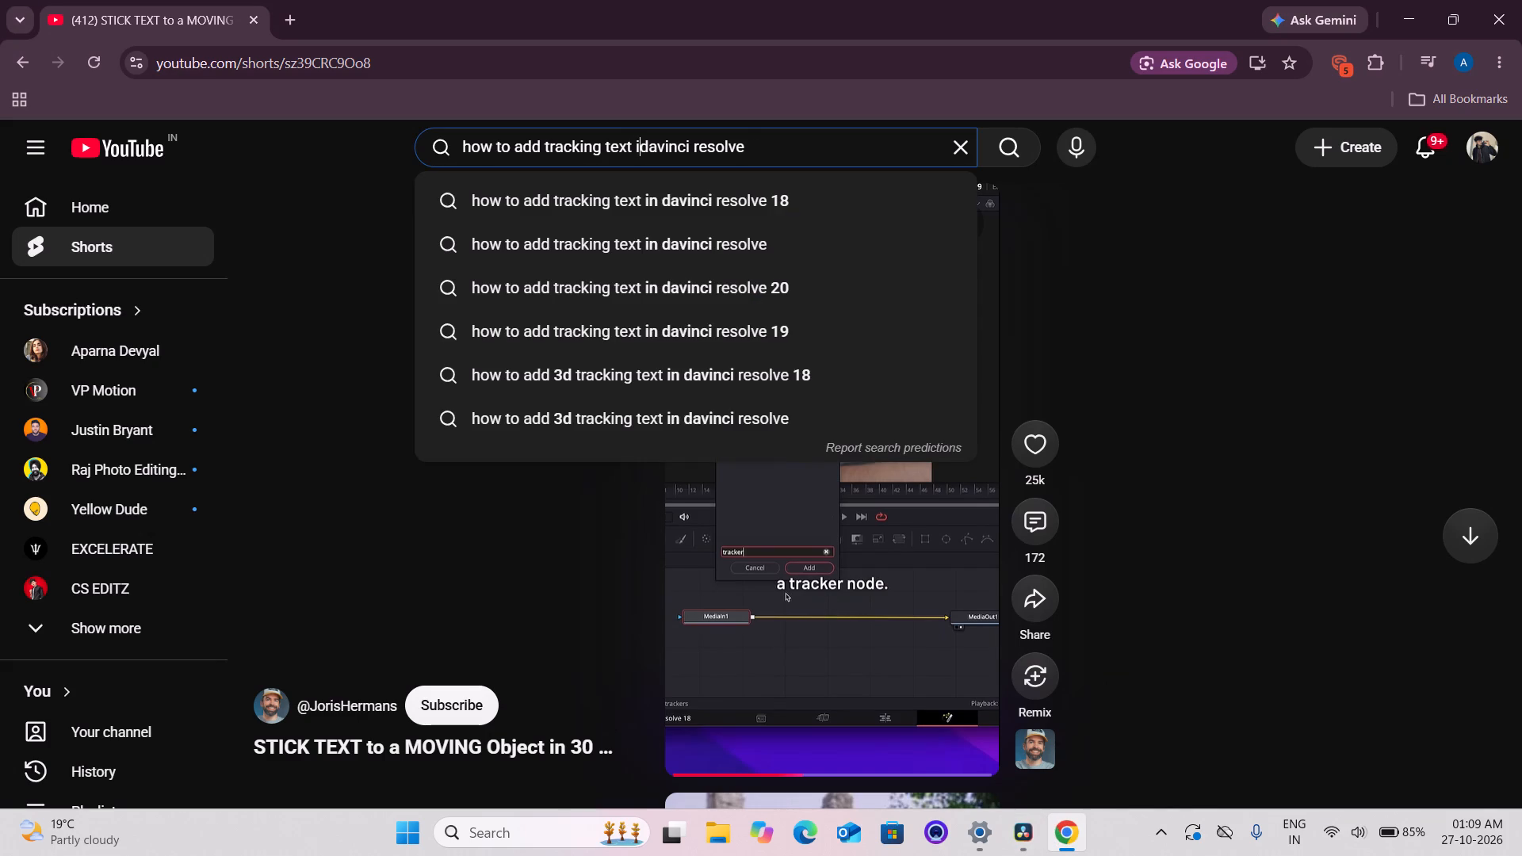
{"action": "key", "text": "BackSpace"}
{"action": "key", "text": "BackSpace"}
{"action": "key", "text": "BackSpace"}
{"action": "key", "text": "BackSpace"}
{"action": "key", "text": "BackSpace"}
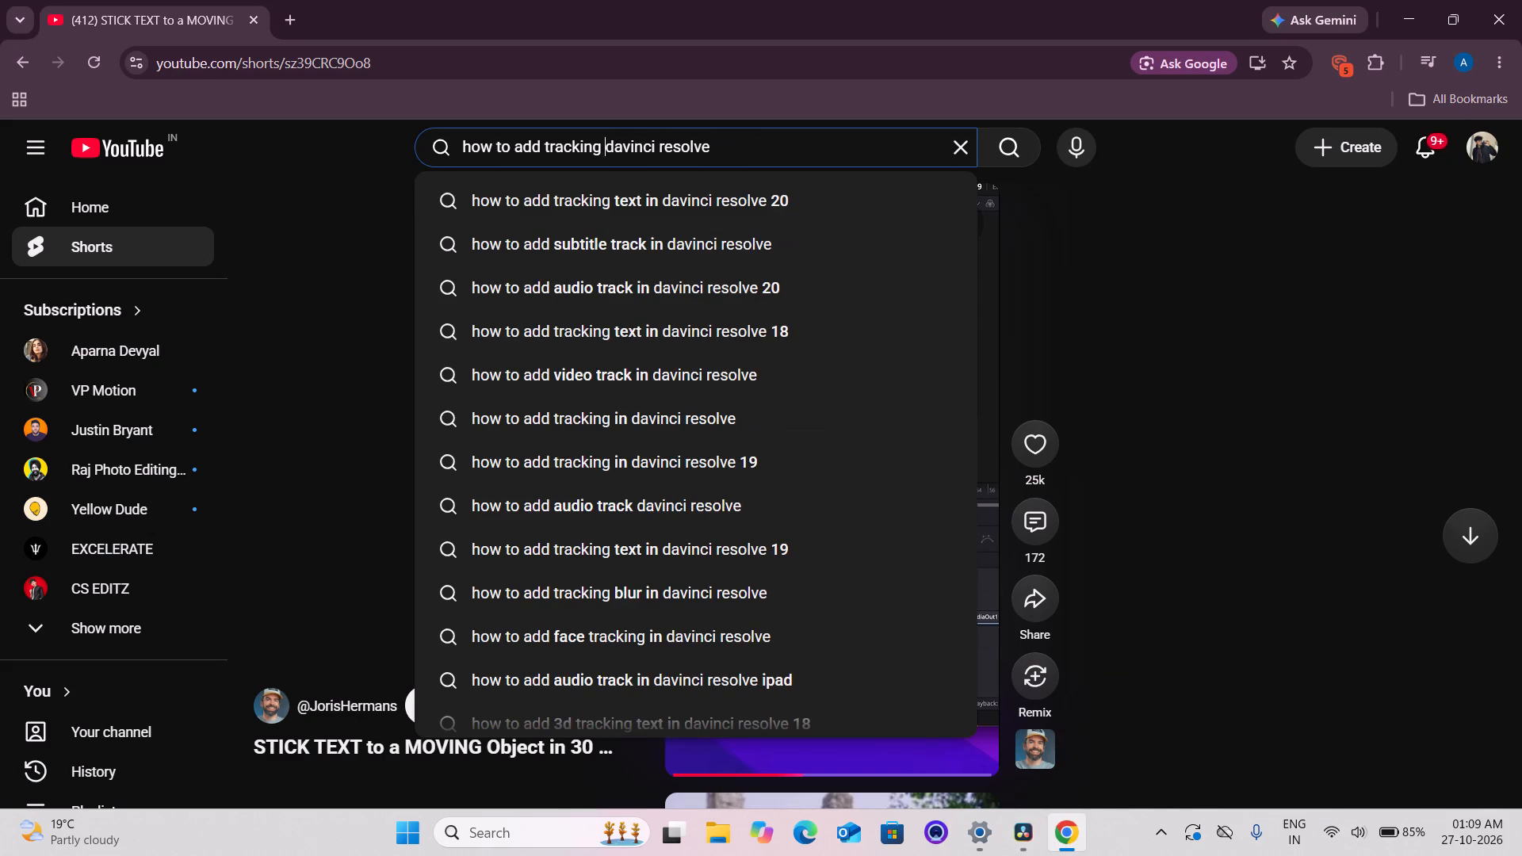
{"action": "type", "text": "to a"}
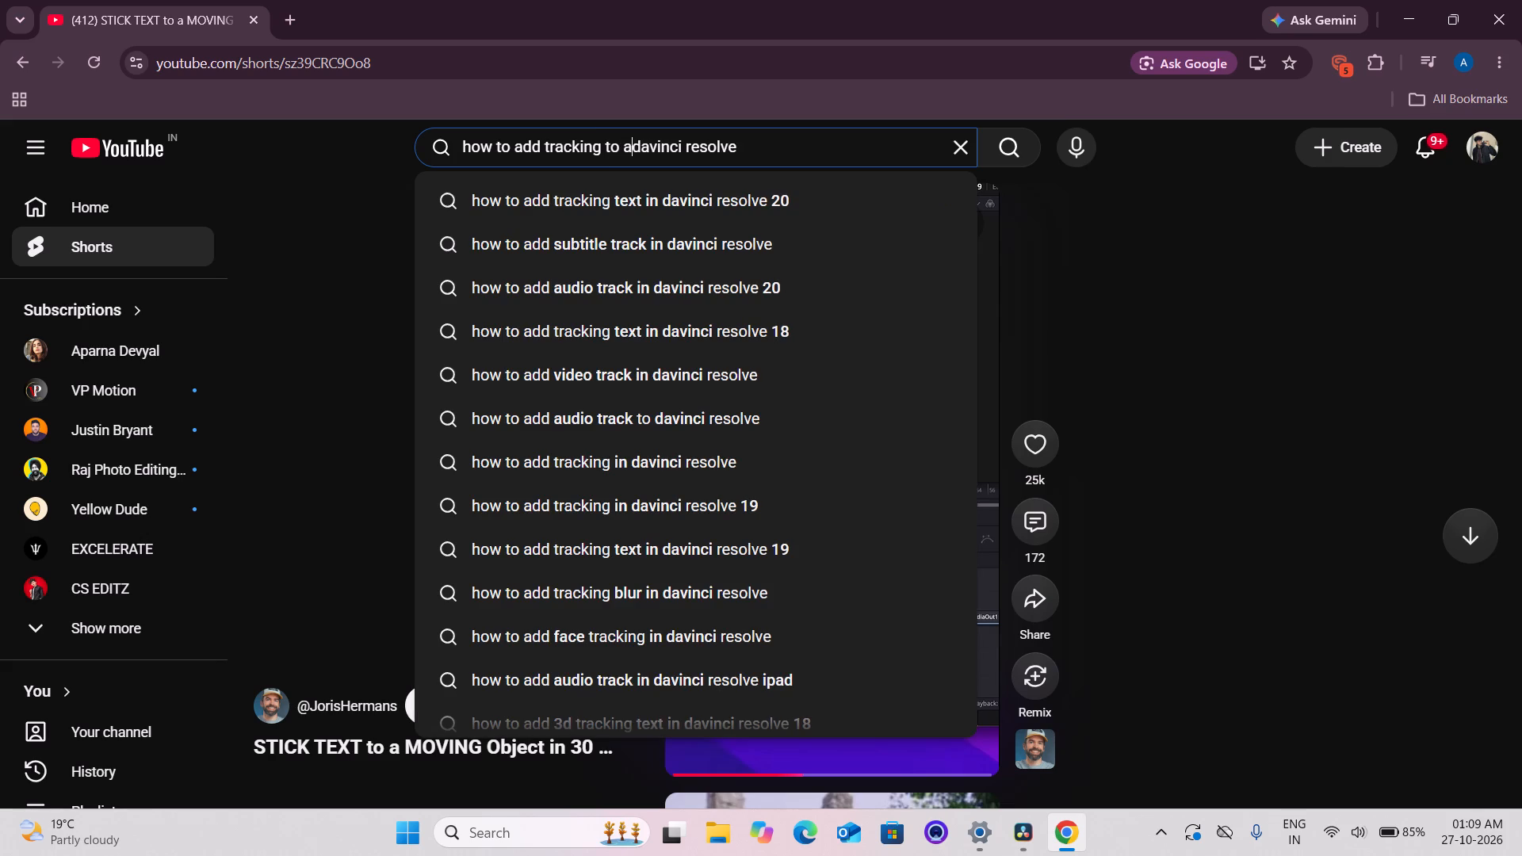
{"action": "type", "text": "ny b"}
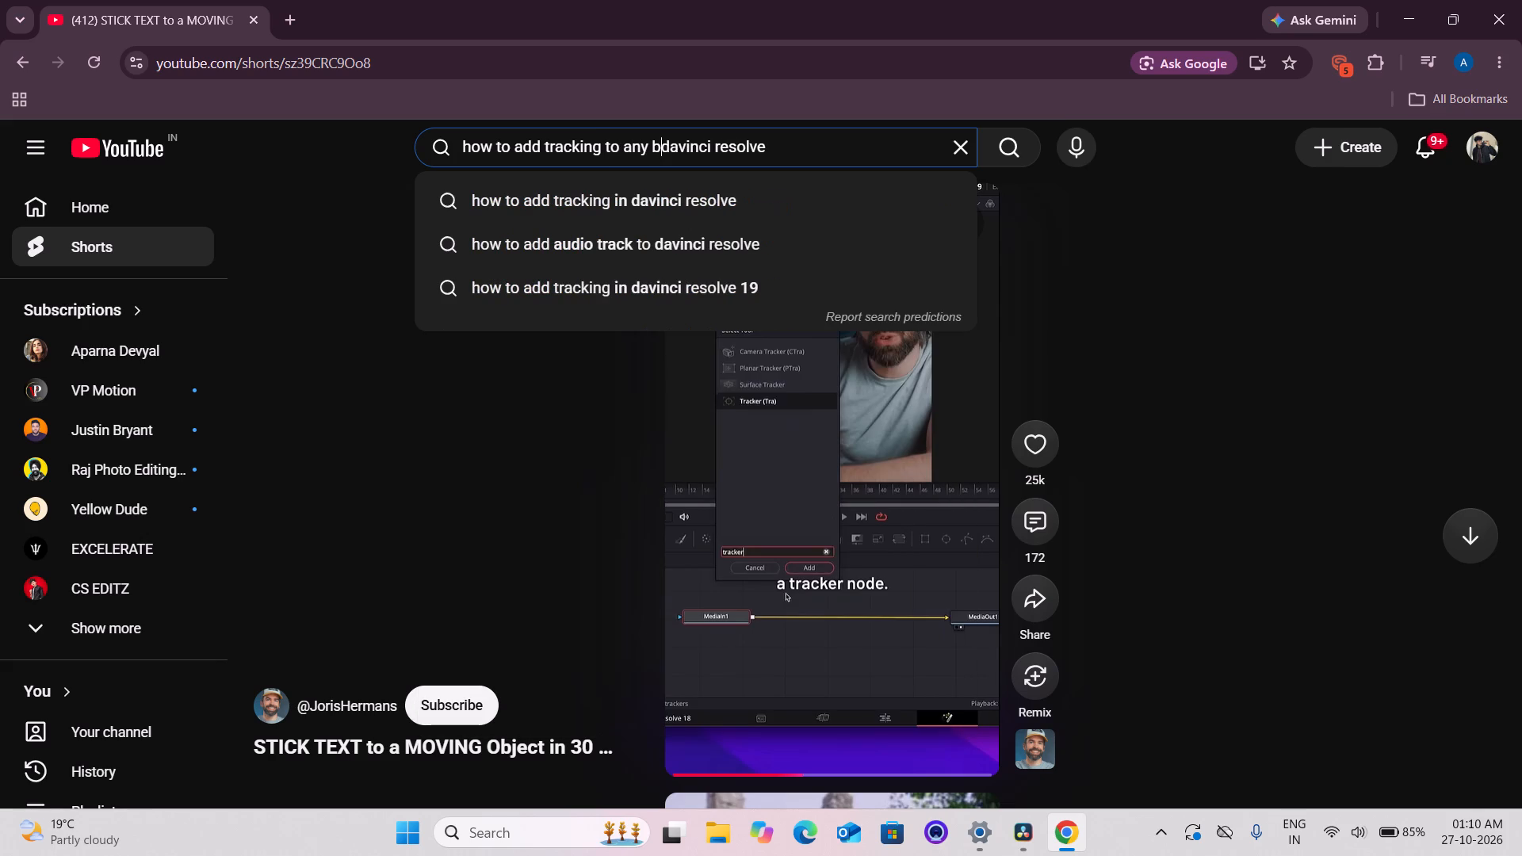
{"action": "type", "text": "ackgro"}
{"action": "type", "text": "und cl"}
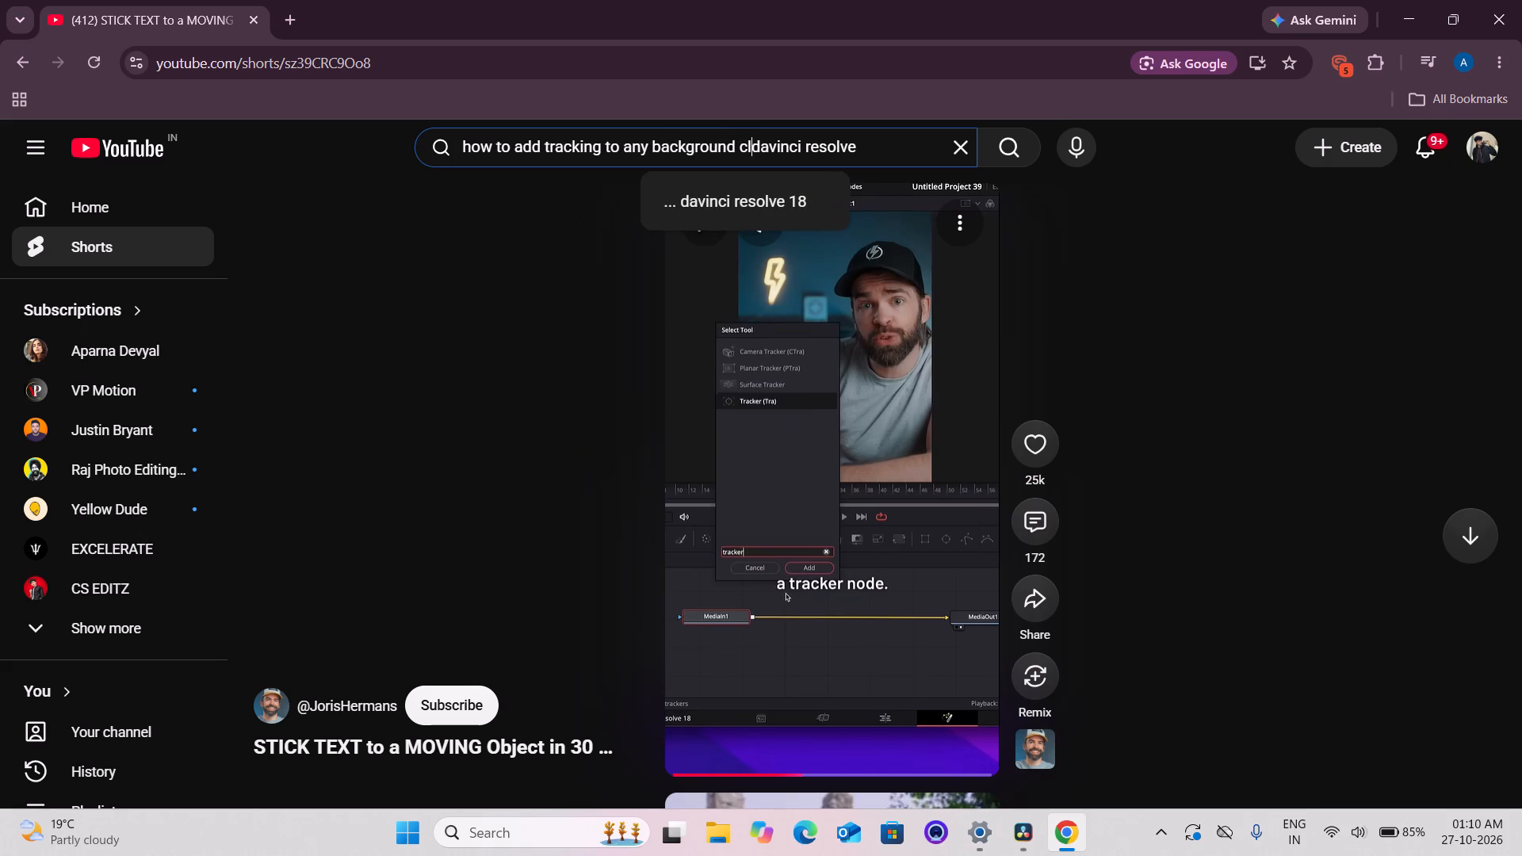
{"action": "type", "text": "ip"}
{"action": "key", "text": "space"}
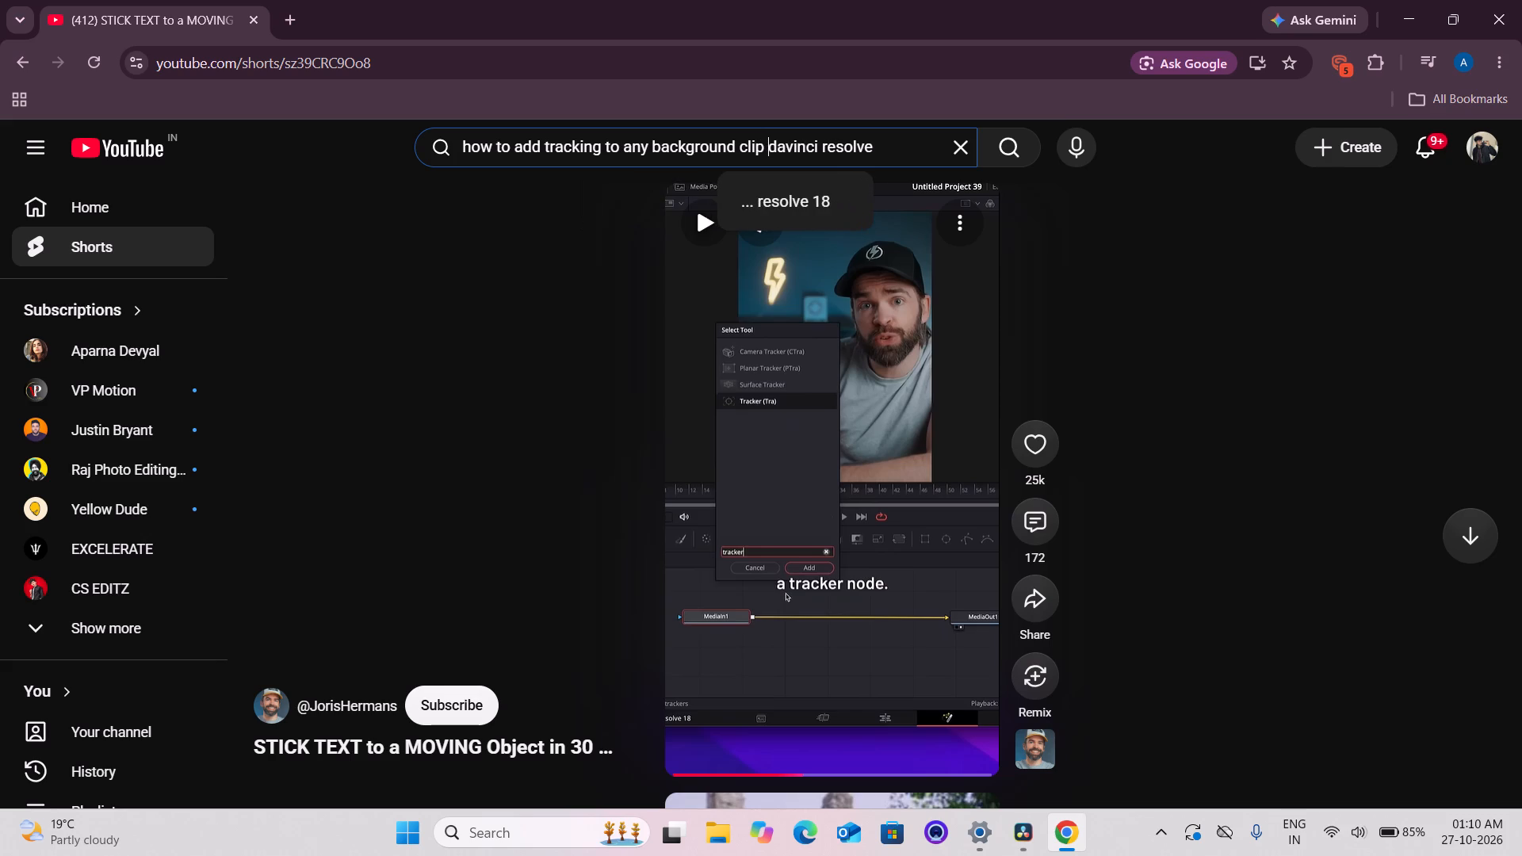
{"action": "key", "text": "Return"}
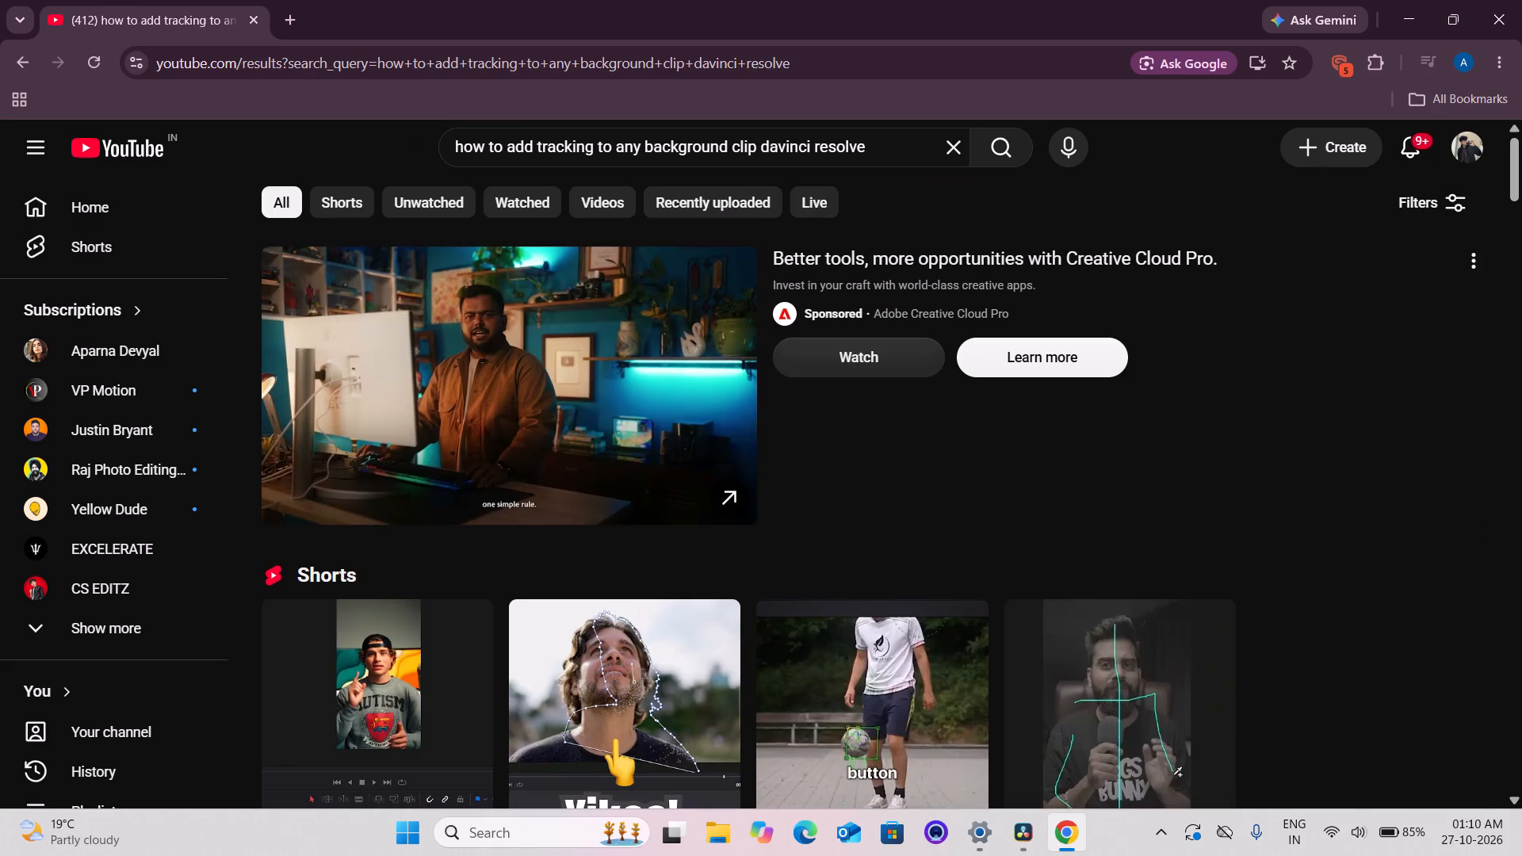
Open the "Fix AWFUL Mask Tracking in the FREE Version" short and watch through the Clip and Frame mode explanation, pausing after it.
{"action": "scroll", "coordinate": [758, 682], "scroll_direction": "down", "scroll_amount": 4}
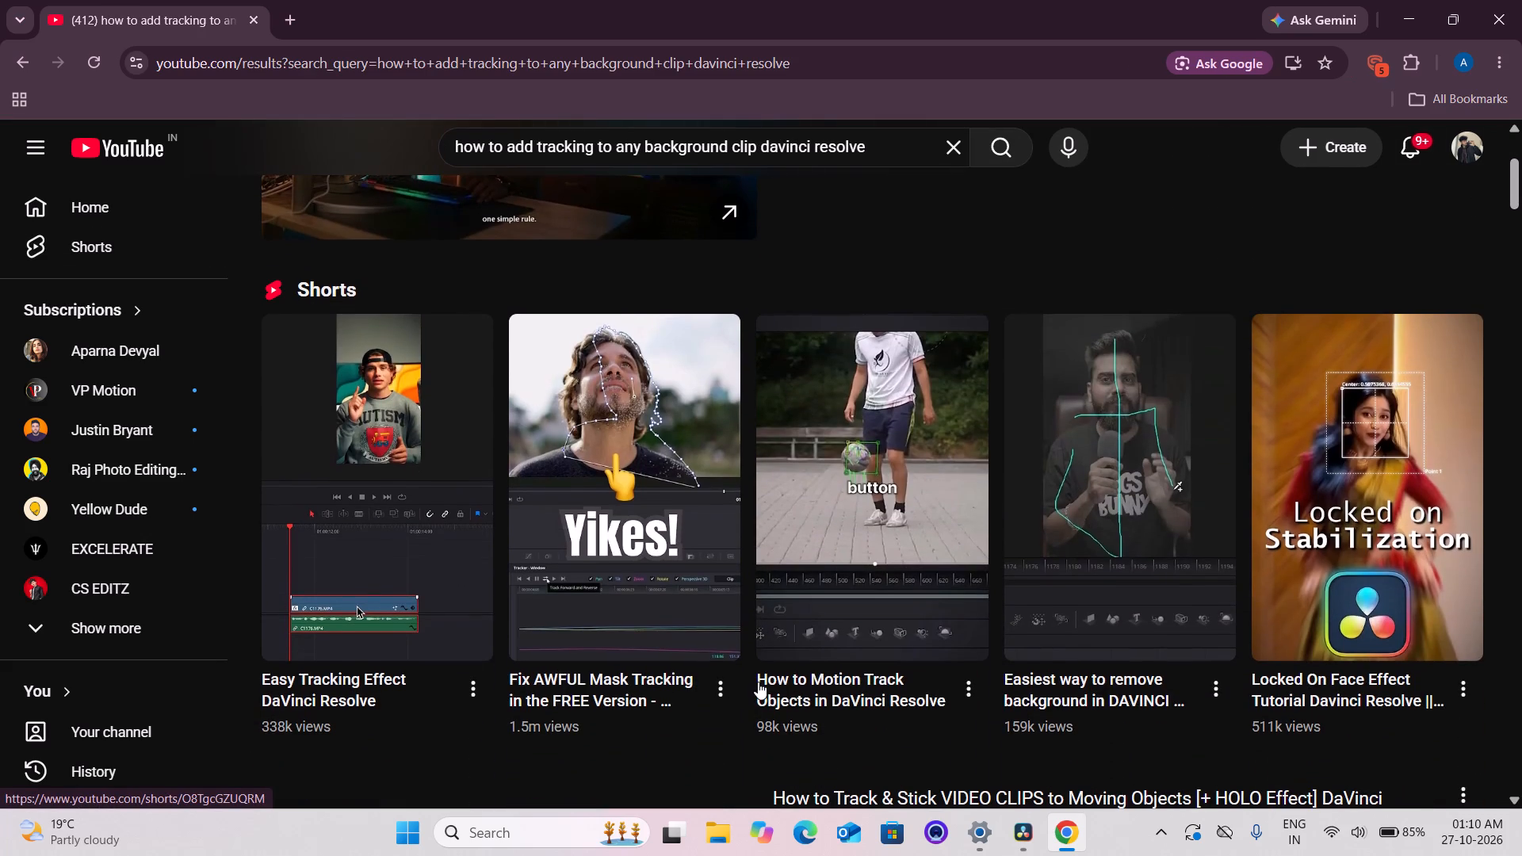
{"action": "left_click", "coordinate": [635, 564]}
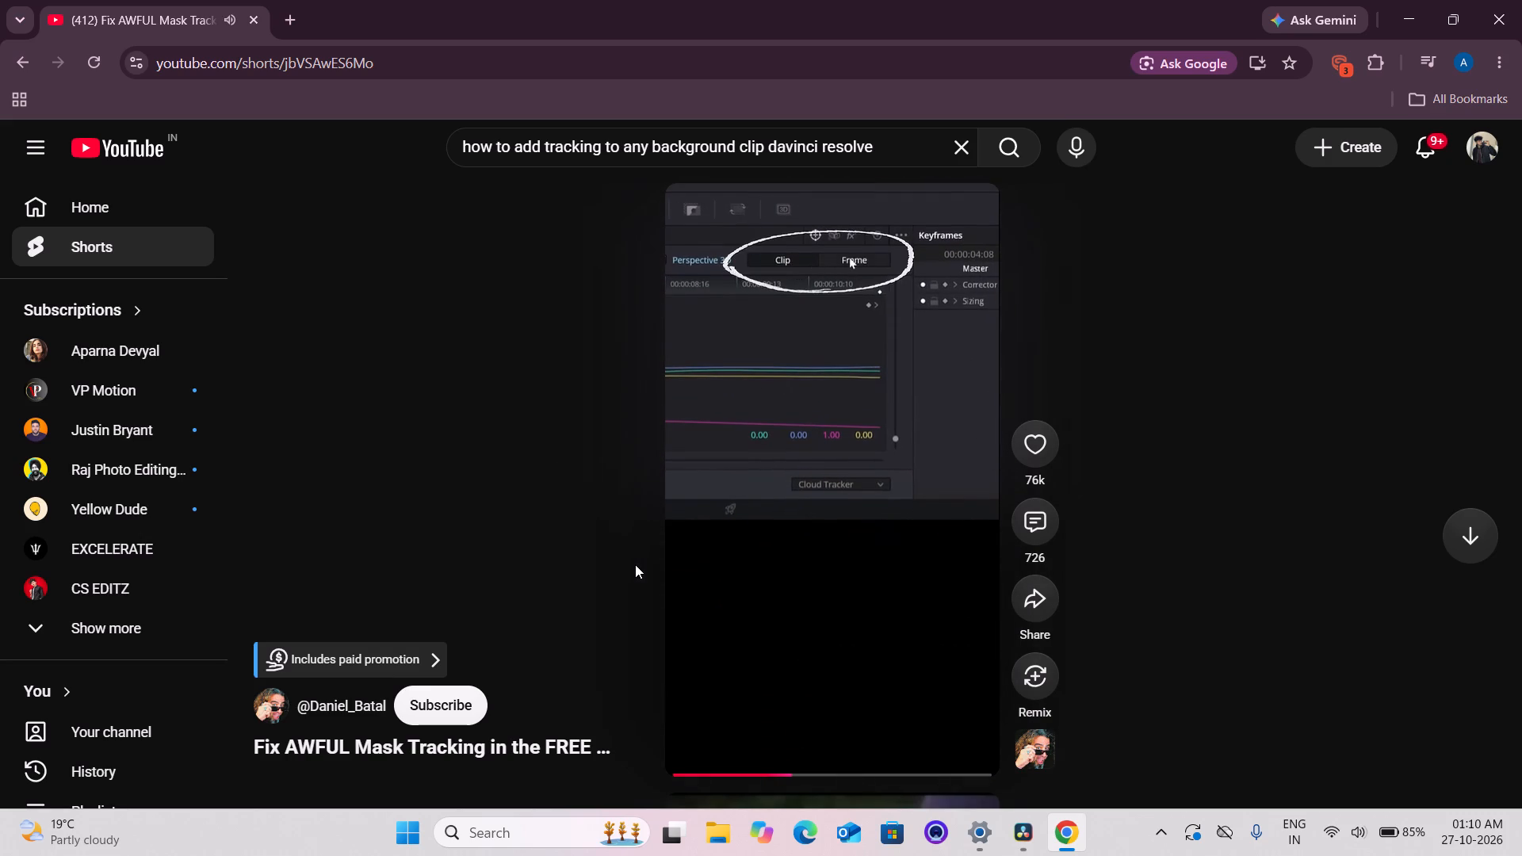
{"action": "left_click", "coordinate": [814, 506]}
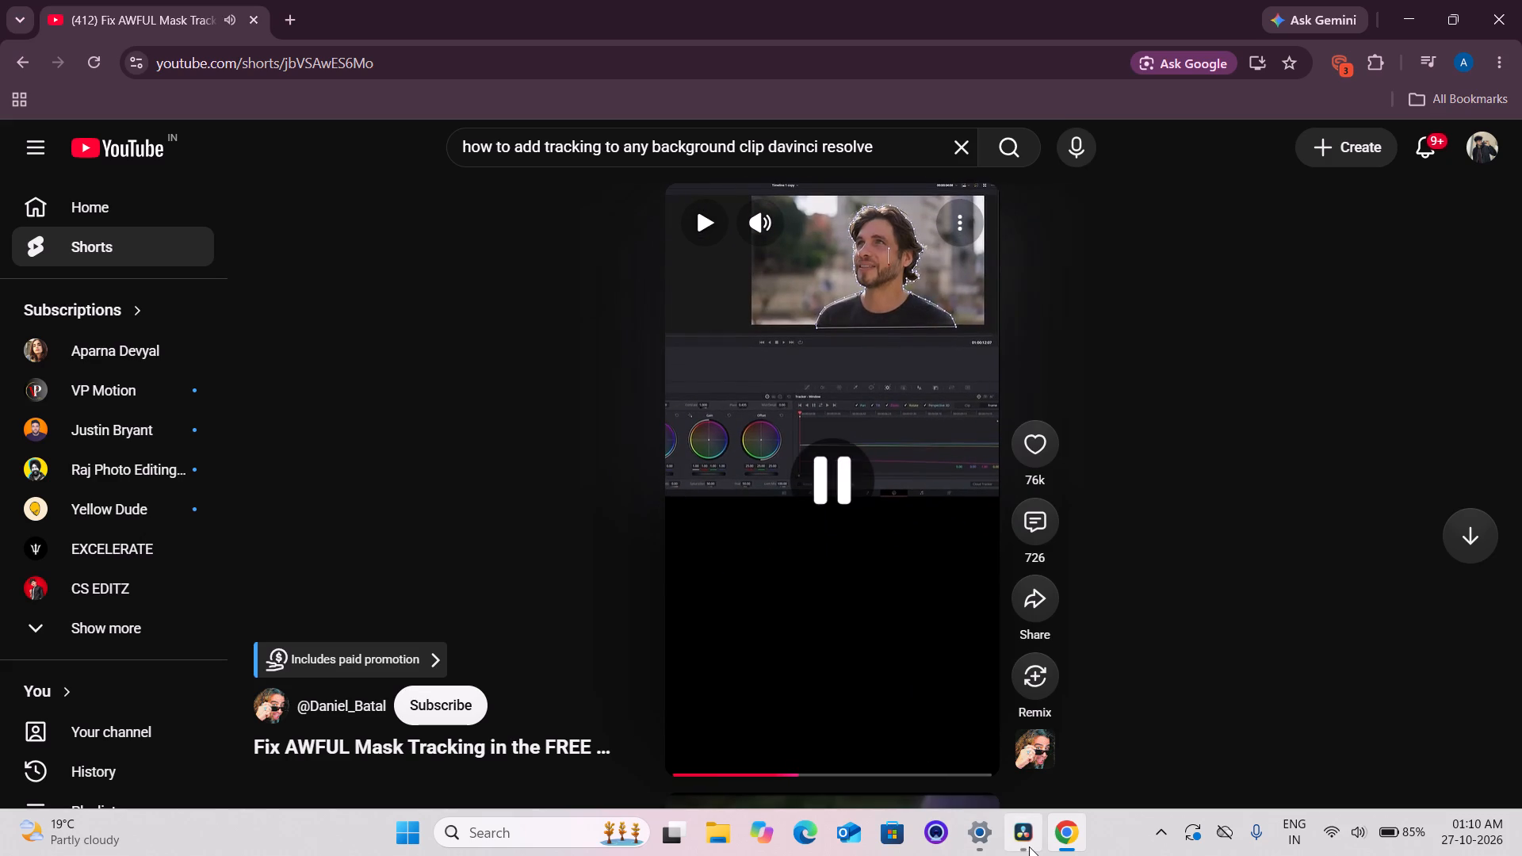
Switch to DaVinci Resolve and set the window tracker for clip 04's mask to Frame mode.
{"action": "left_click", "coordinate": [1029, 846]}
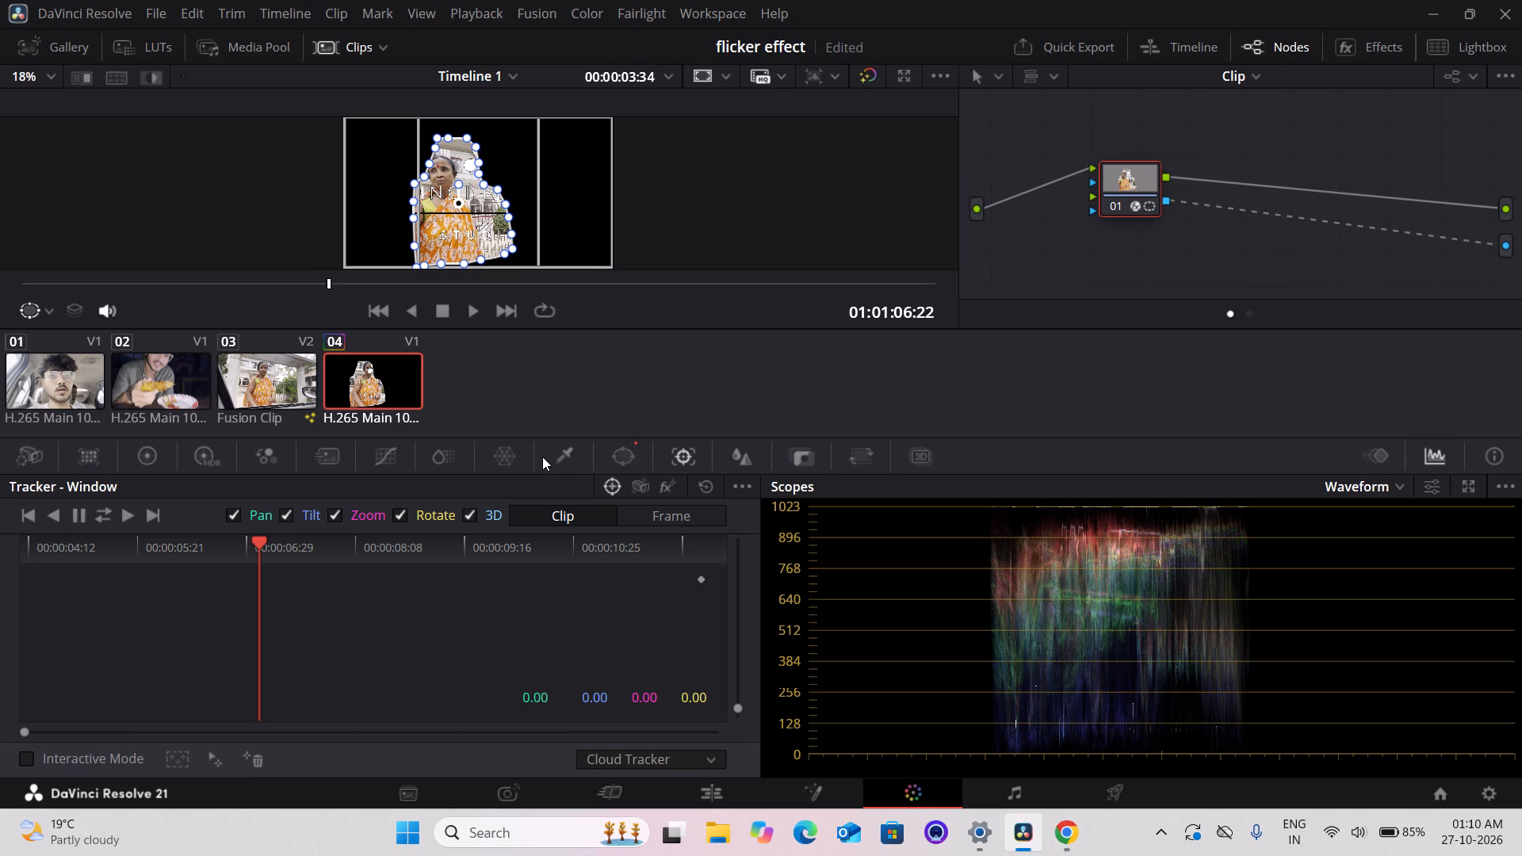
{"action": "left_click", "coordinate": [683, 457]}
{"action": "left_click", "coordinate": [652, 524]}
Switch to Google Chrome and resume the mask tracking tutorial.
{"action": "left_click", "coordinate": [1065, 838]}
{"action": "left_click", "coordinate": [771, 548]}
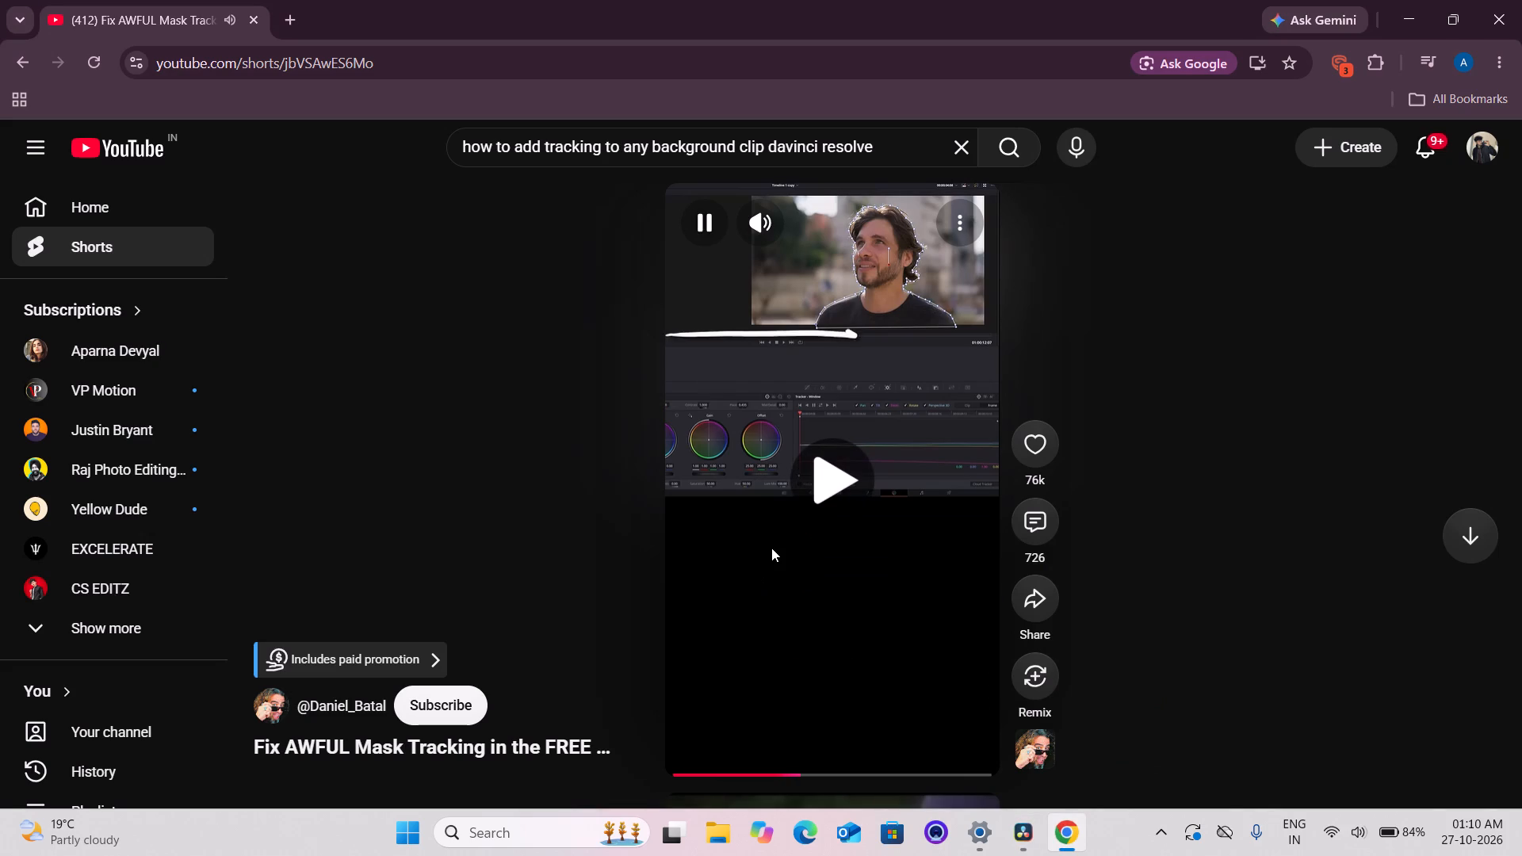
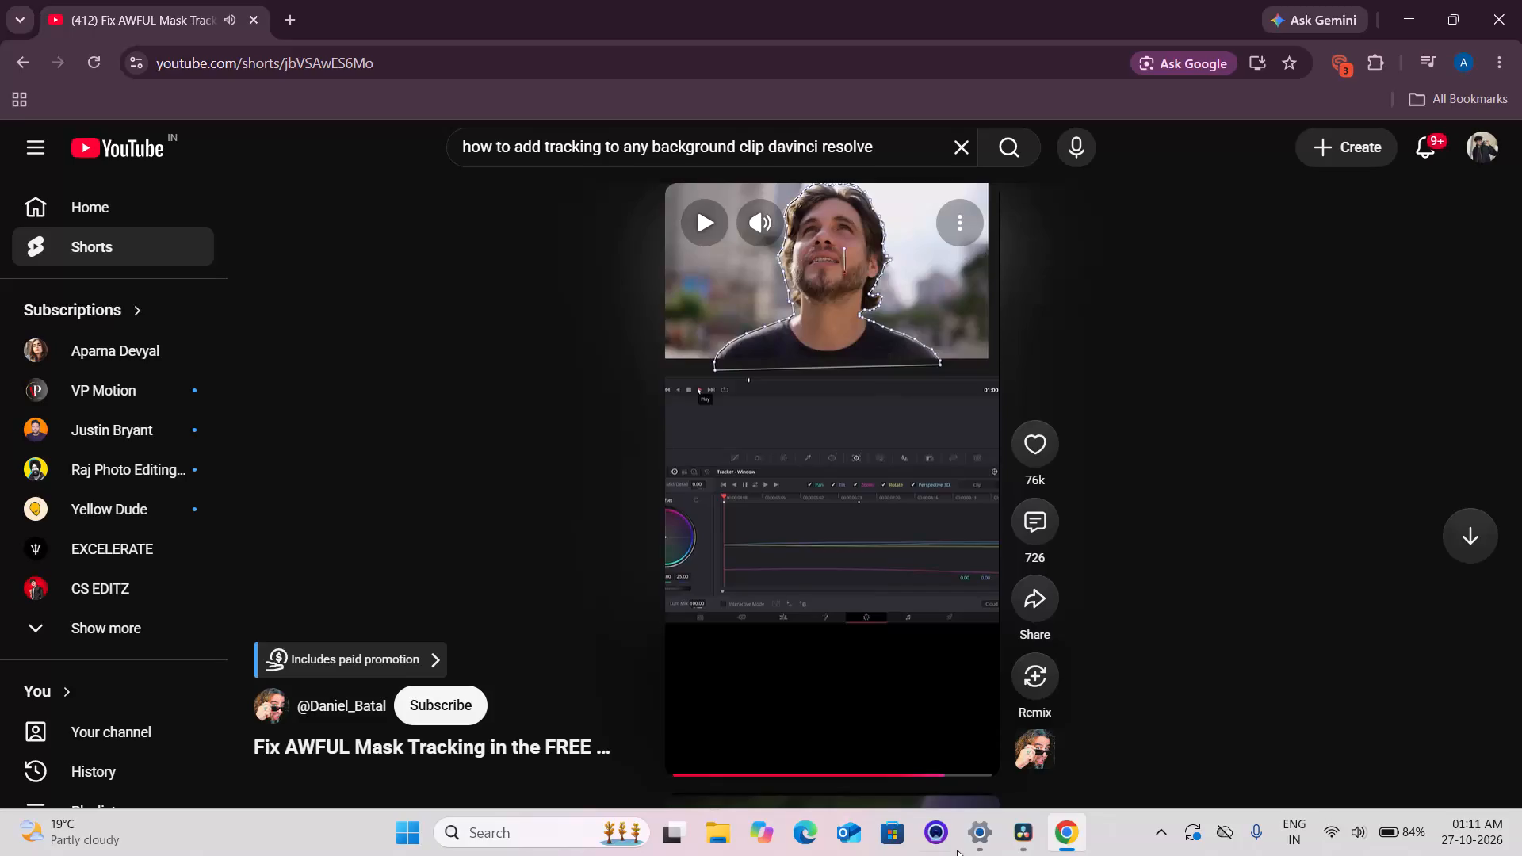
Switch to DaVinci Resolve and set the window tracker for clip 04's mask to Clip mode.
{"action": "left_click", "coordinate": [1021, 834]}
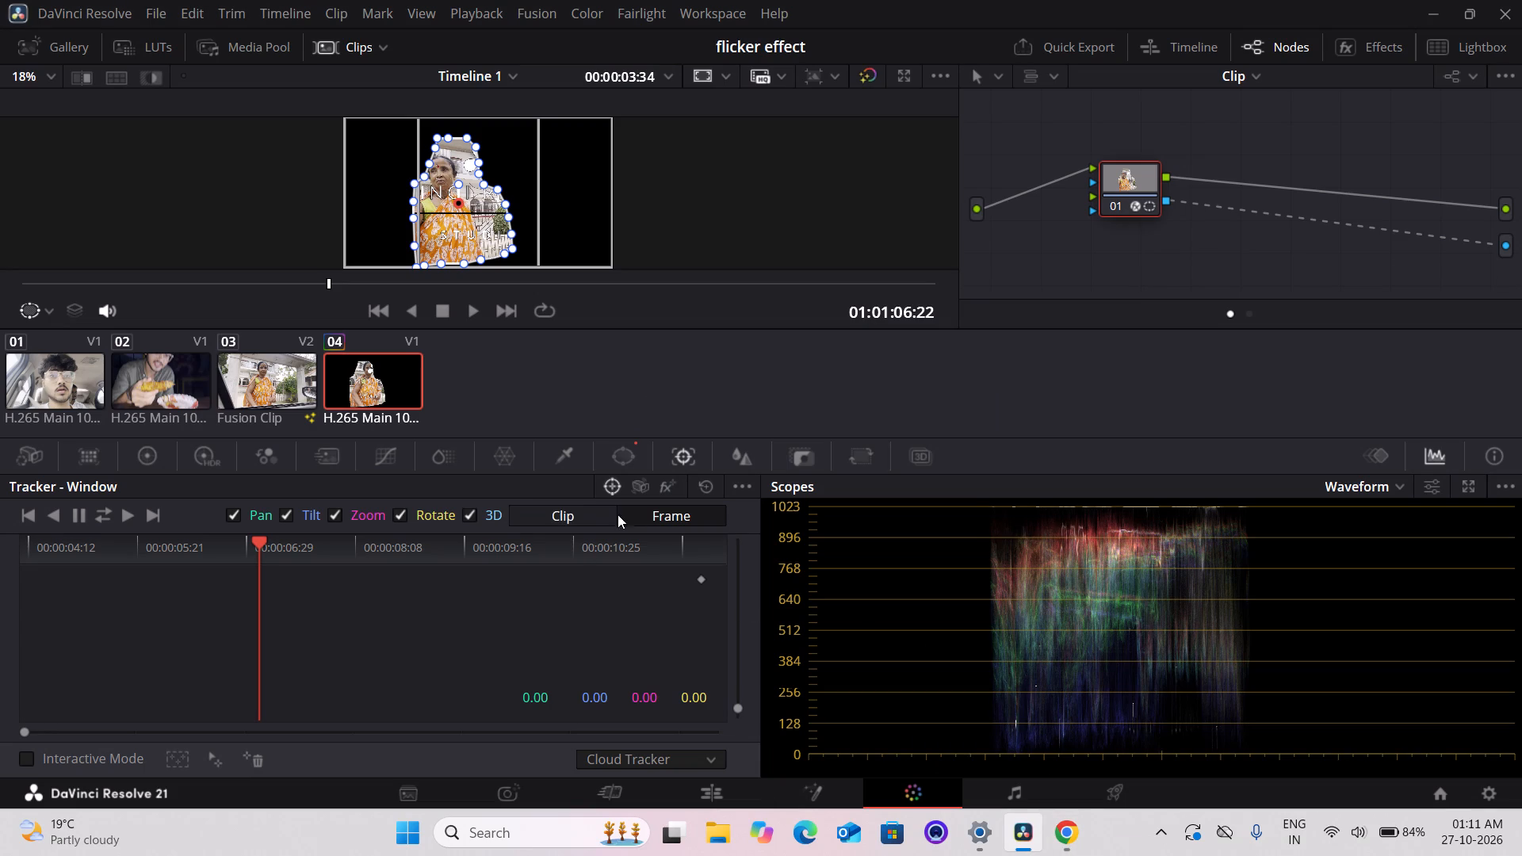
{"action": "left_click", "coordinate": [609, 519]}
Shift clip 04's window mask slightly left and down in the frame so it surrounds the woman in orange.
{"action": "left_click_drag", "start_coordinate": [464, 201], "coordinate": [451, 212]}
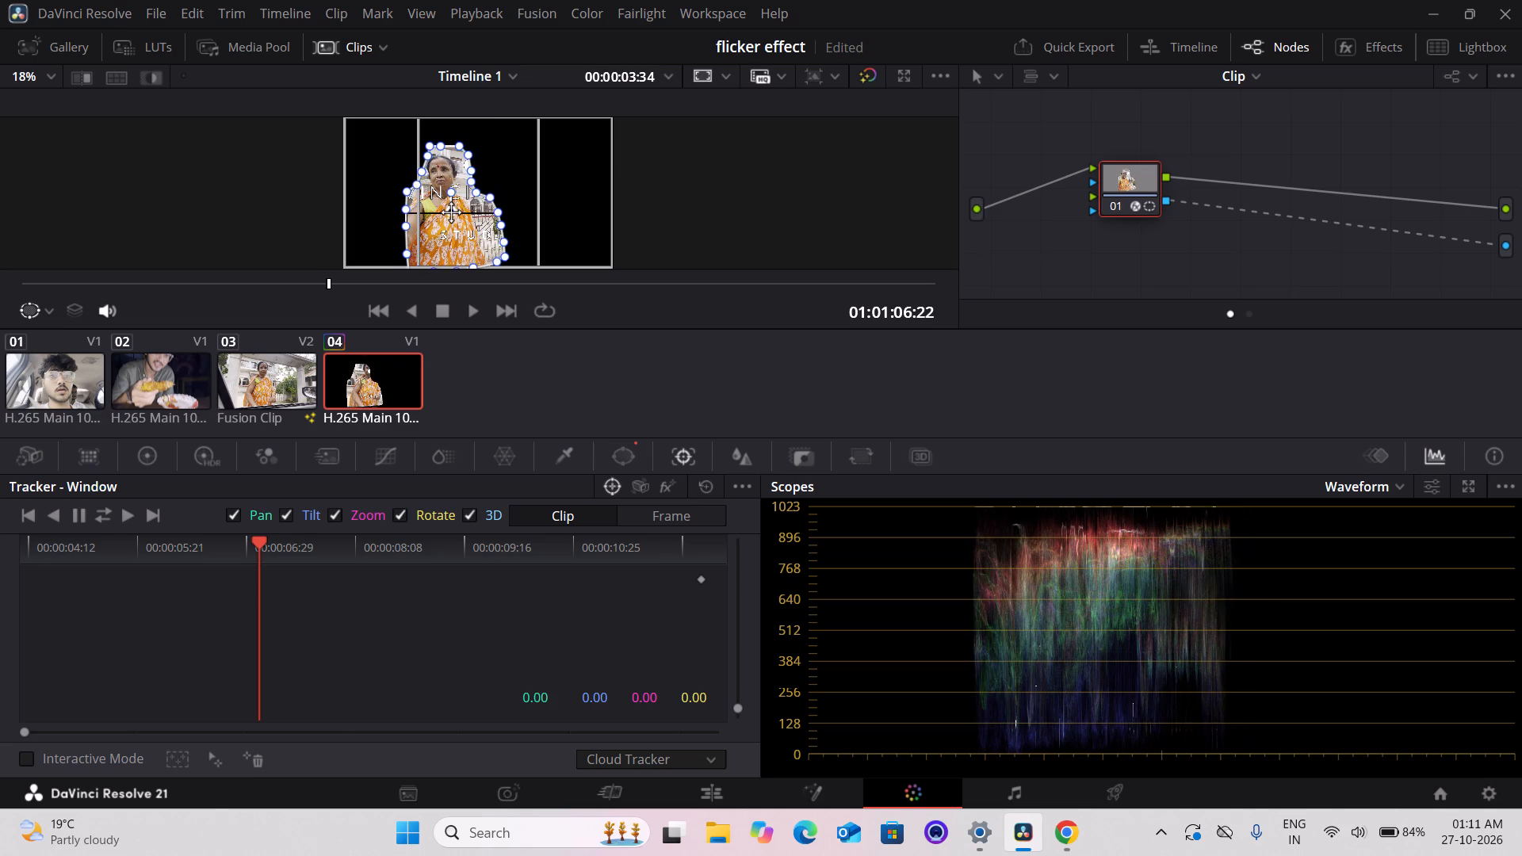
{"action": "left_click_drag", "start_coordinate": [451, 212], "coordinate": [444, 217]}
{"action": "right_click", "coordinate": [449, 217]}
{"action": "right_click", "coordinate": [449, 217]}
{"action": "right_click", "coordinate": [449, 217]}
{"action": "right_click", "coordinate": [447, 217]}
{"action": "right_click", "coordinate": [446, 217]}
{"action": "right_click", "coordinate": [446, 217]}
{"action": "right_click", "coordinate": [446, 217]}
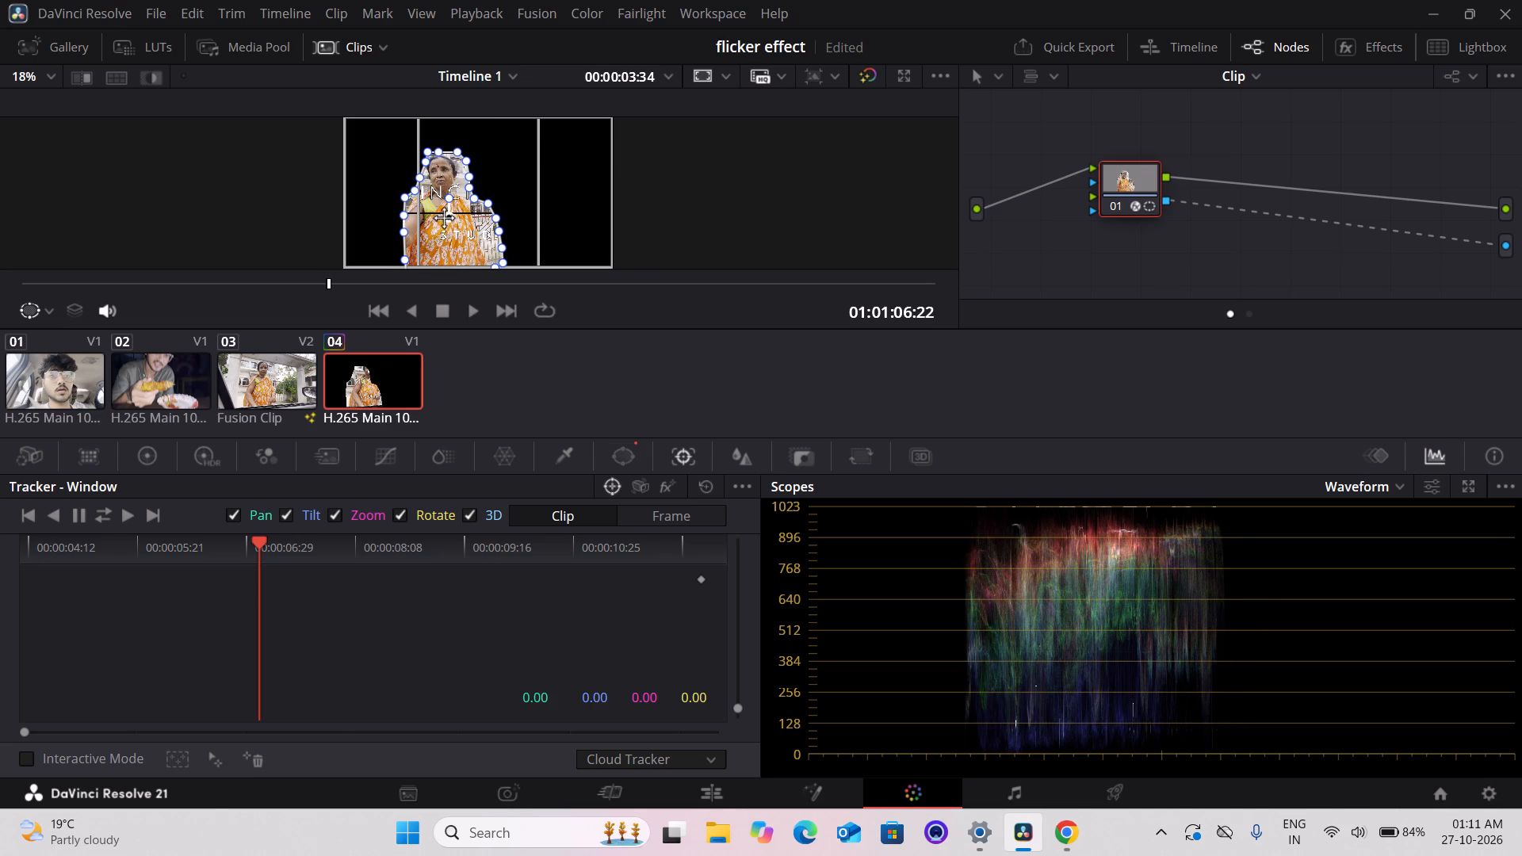
{"action": "left_click_drag", "start_coordinate": [444, 217], "coordinate": [442, 215]}
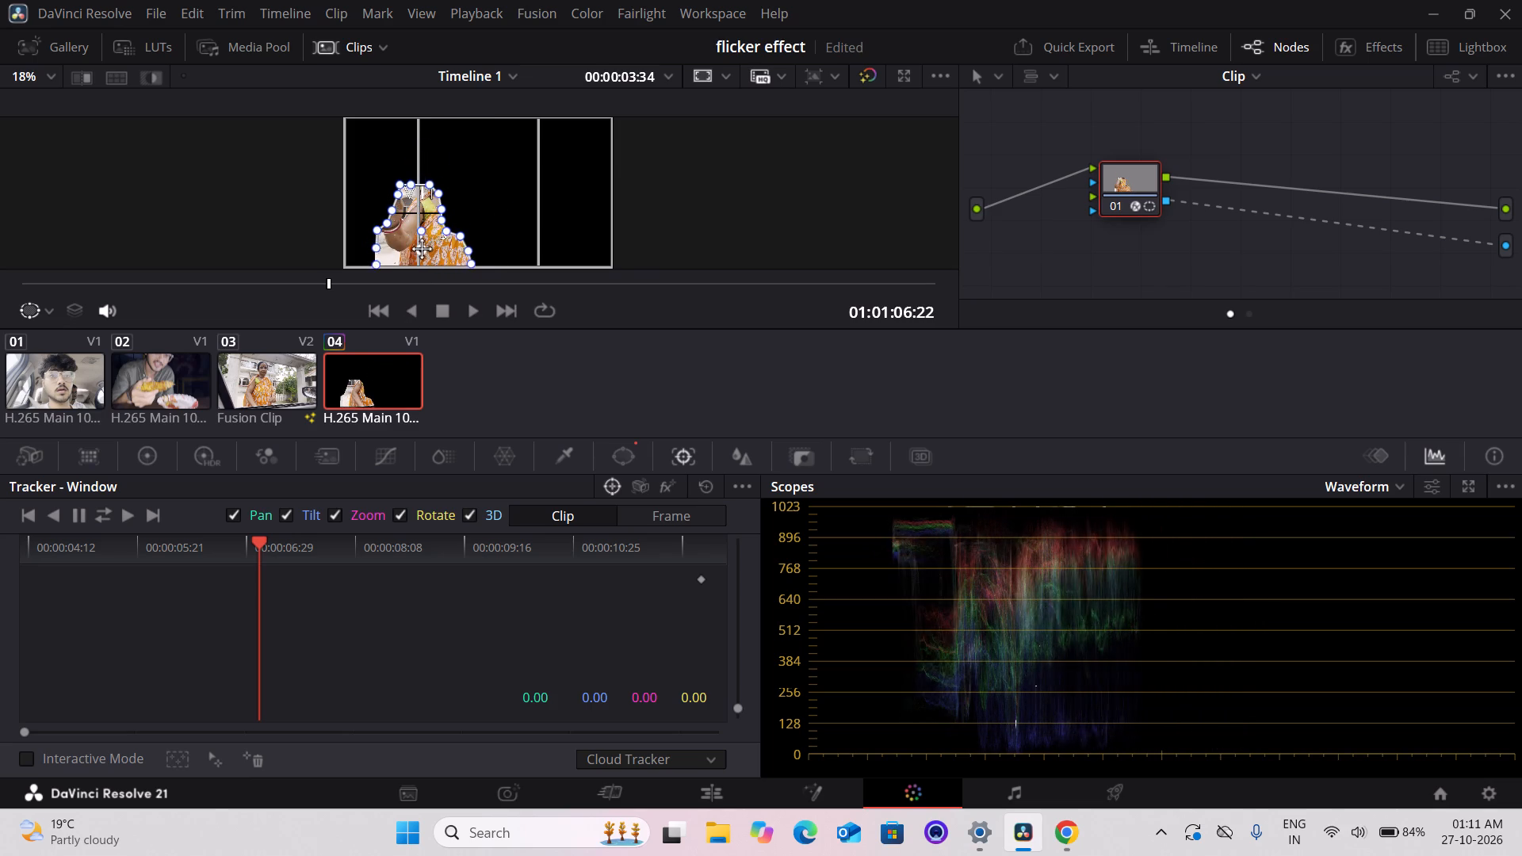
{"action": "left_click", "coordinate": [442, 208]}
{"action": "right_click", "coordinate": [442, 208]}
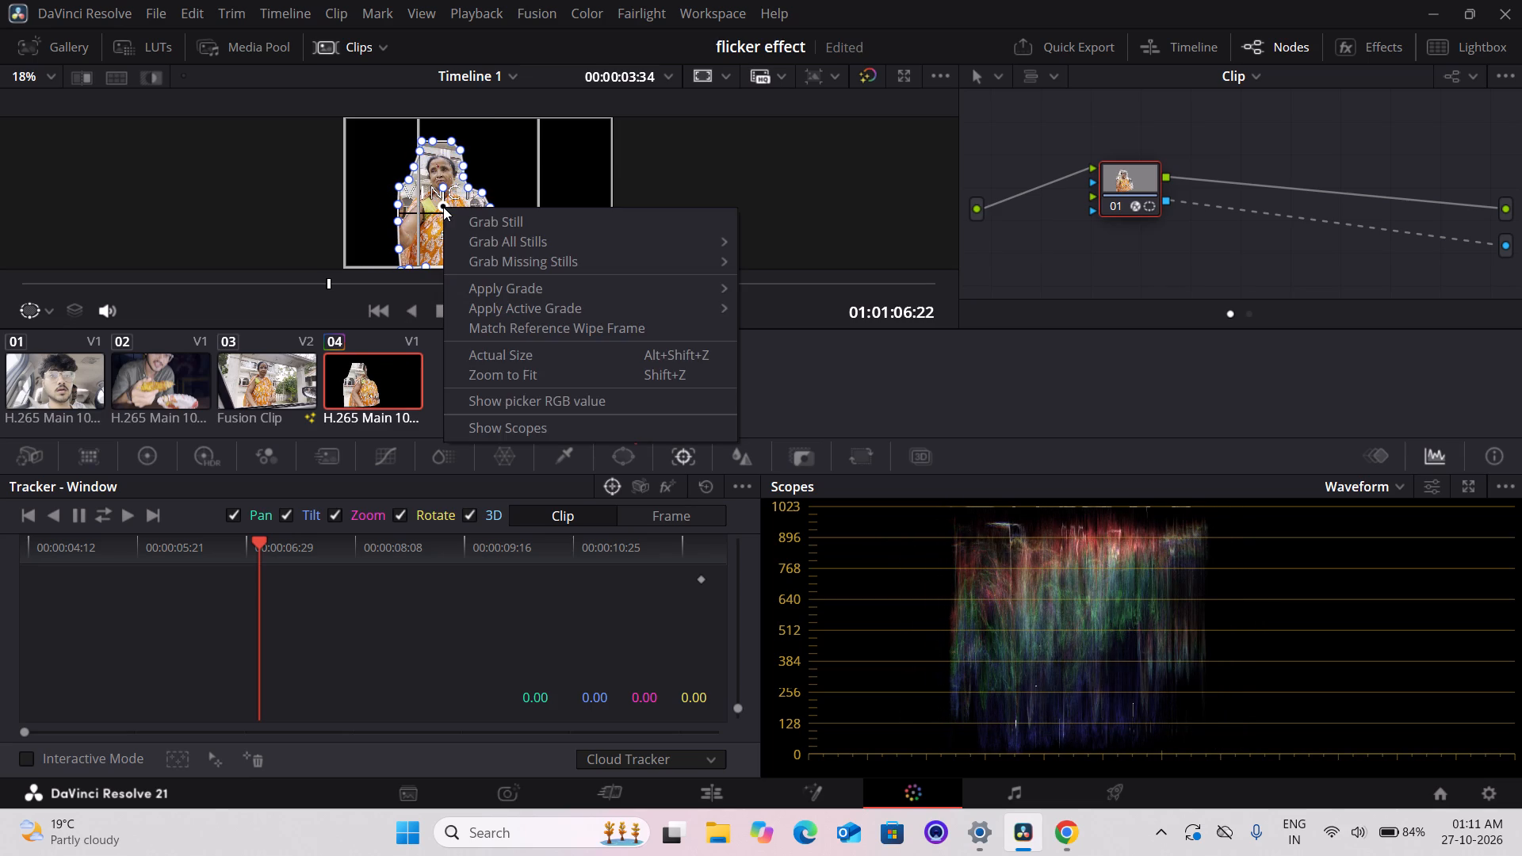
{"action": "left_click", "coordinate": [369, 218]}
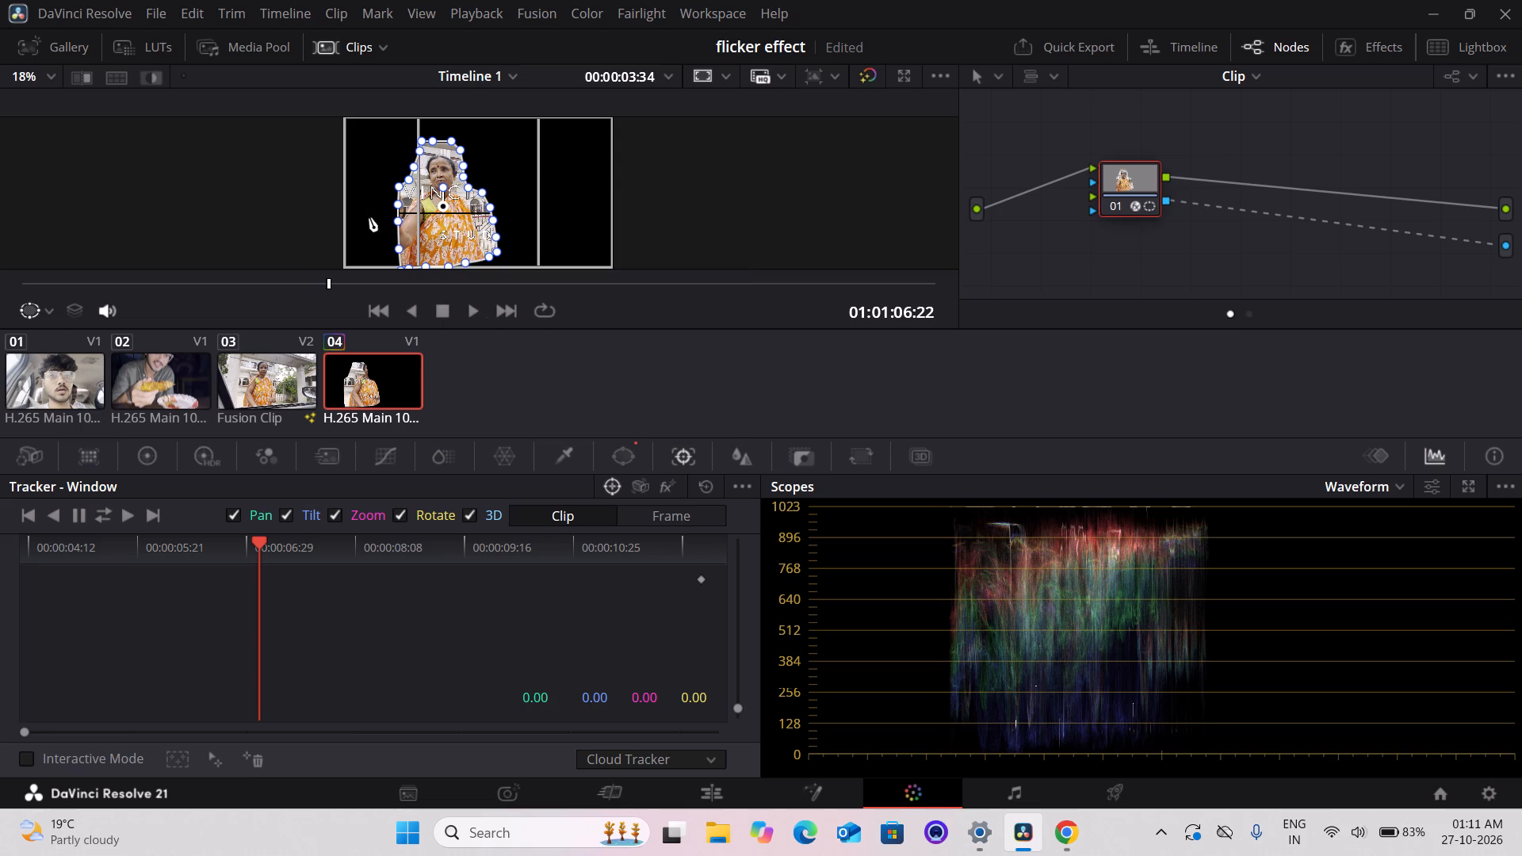
Play clip 04 back from several points in the tracker timeline to check how the repositioned mask follows the woman.
{"action": "key", "text": "space"}
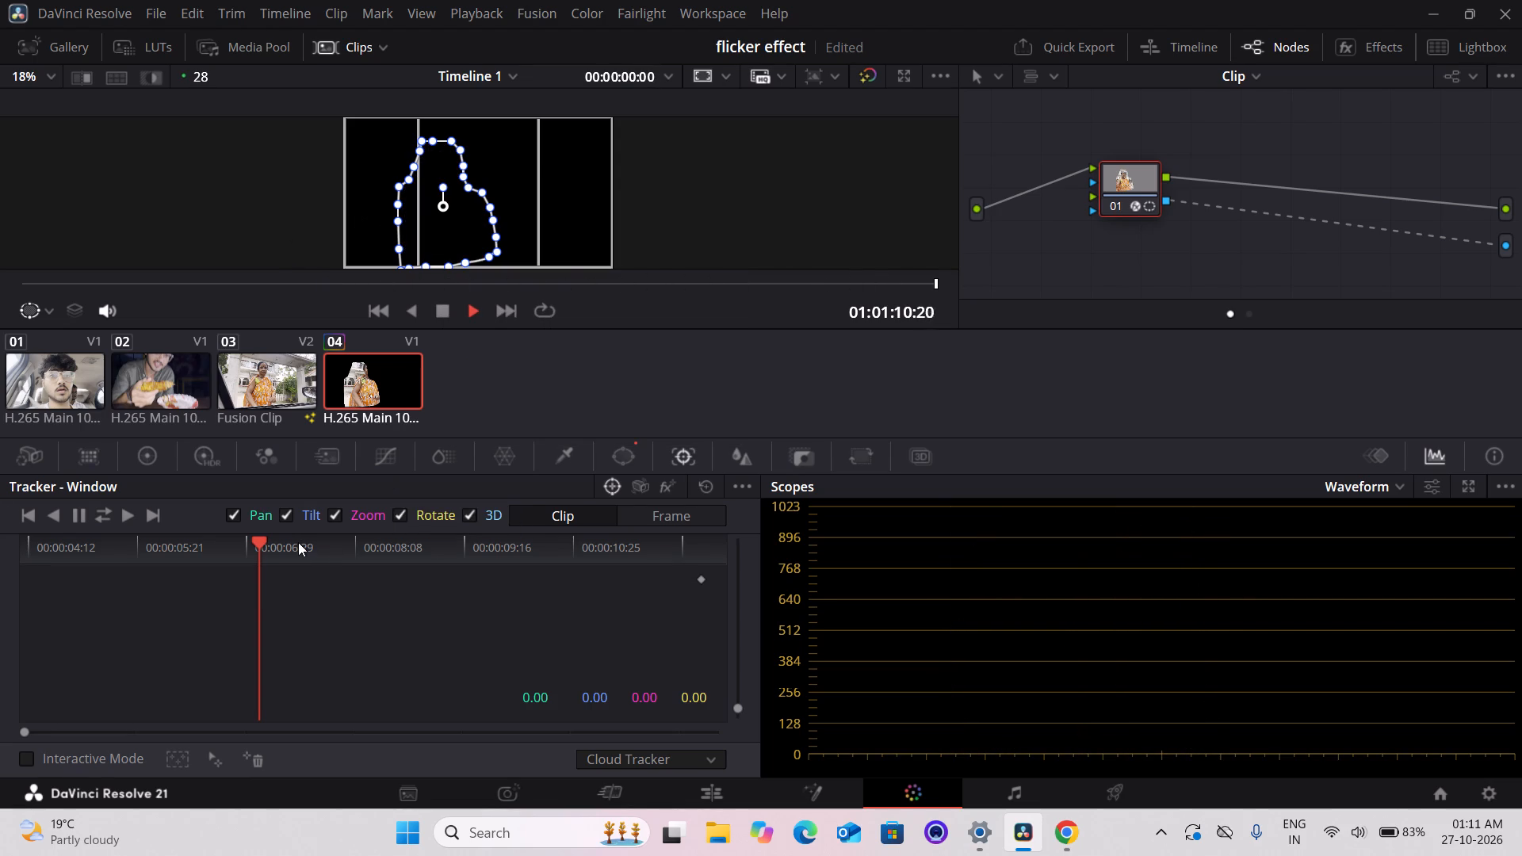
{"action": "left_click", "coordinate": [336, 512]}
{"action": "left_click", "coordinate": [336, 512]}
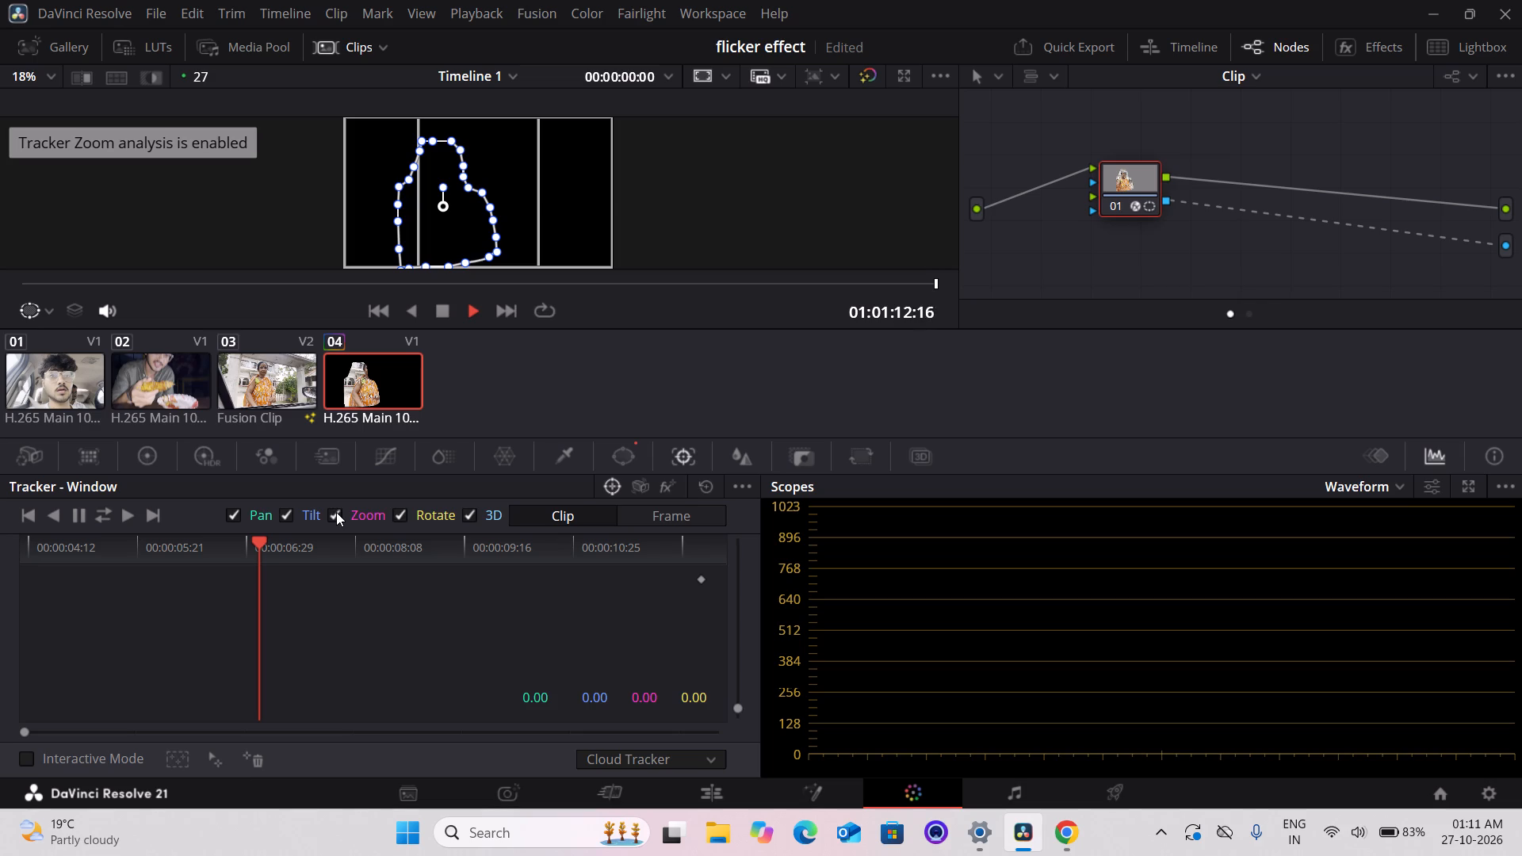
{"action": "left_click", "coordinate": [169, 541]}
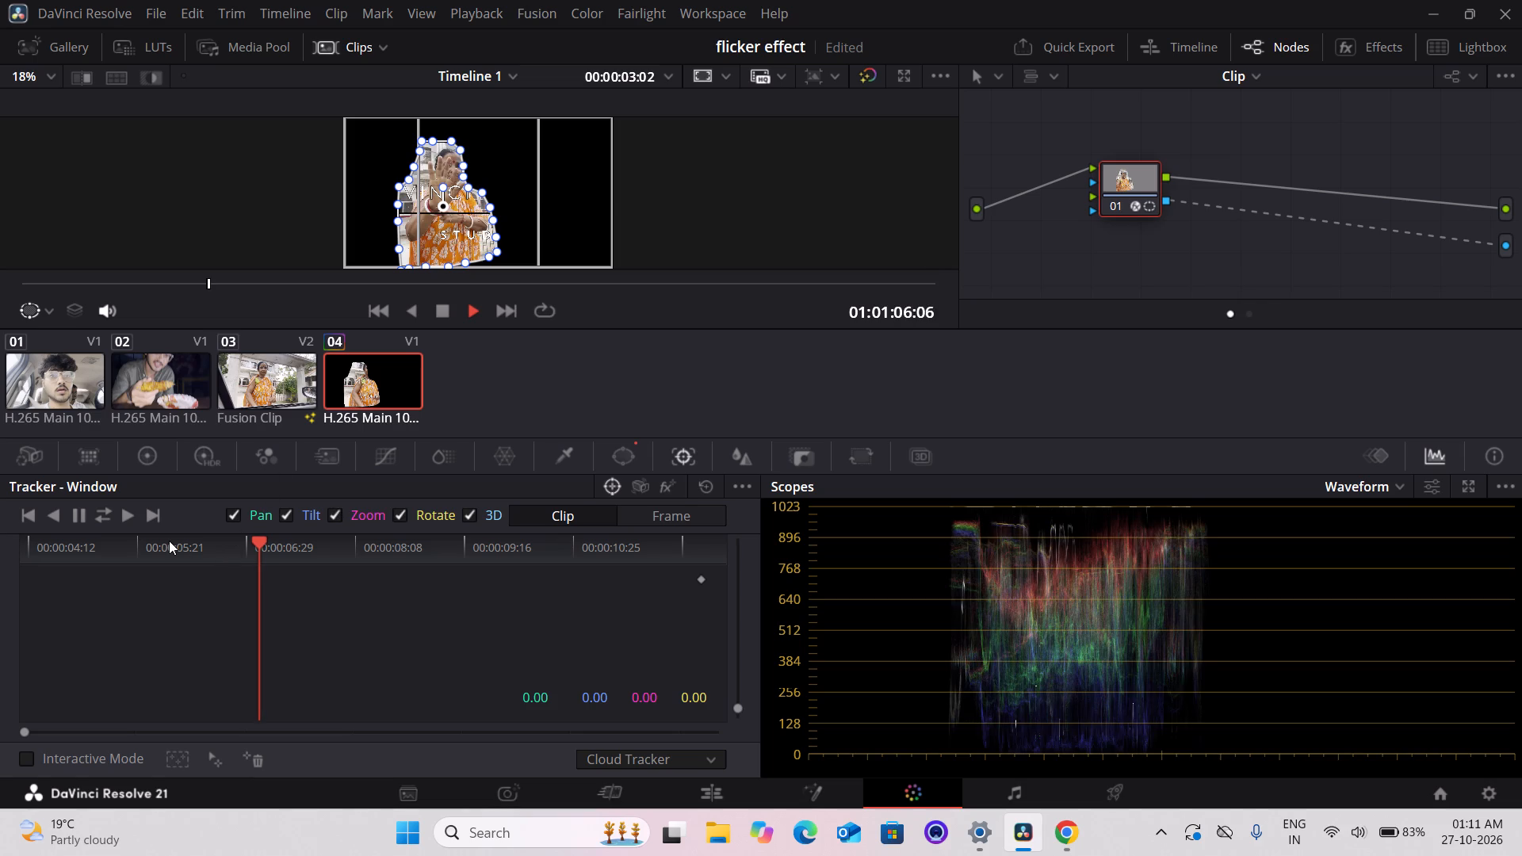
{"action": "key", "text": "space"}
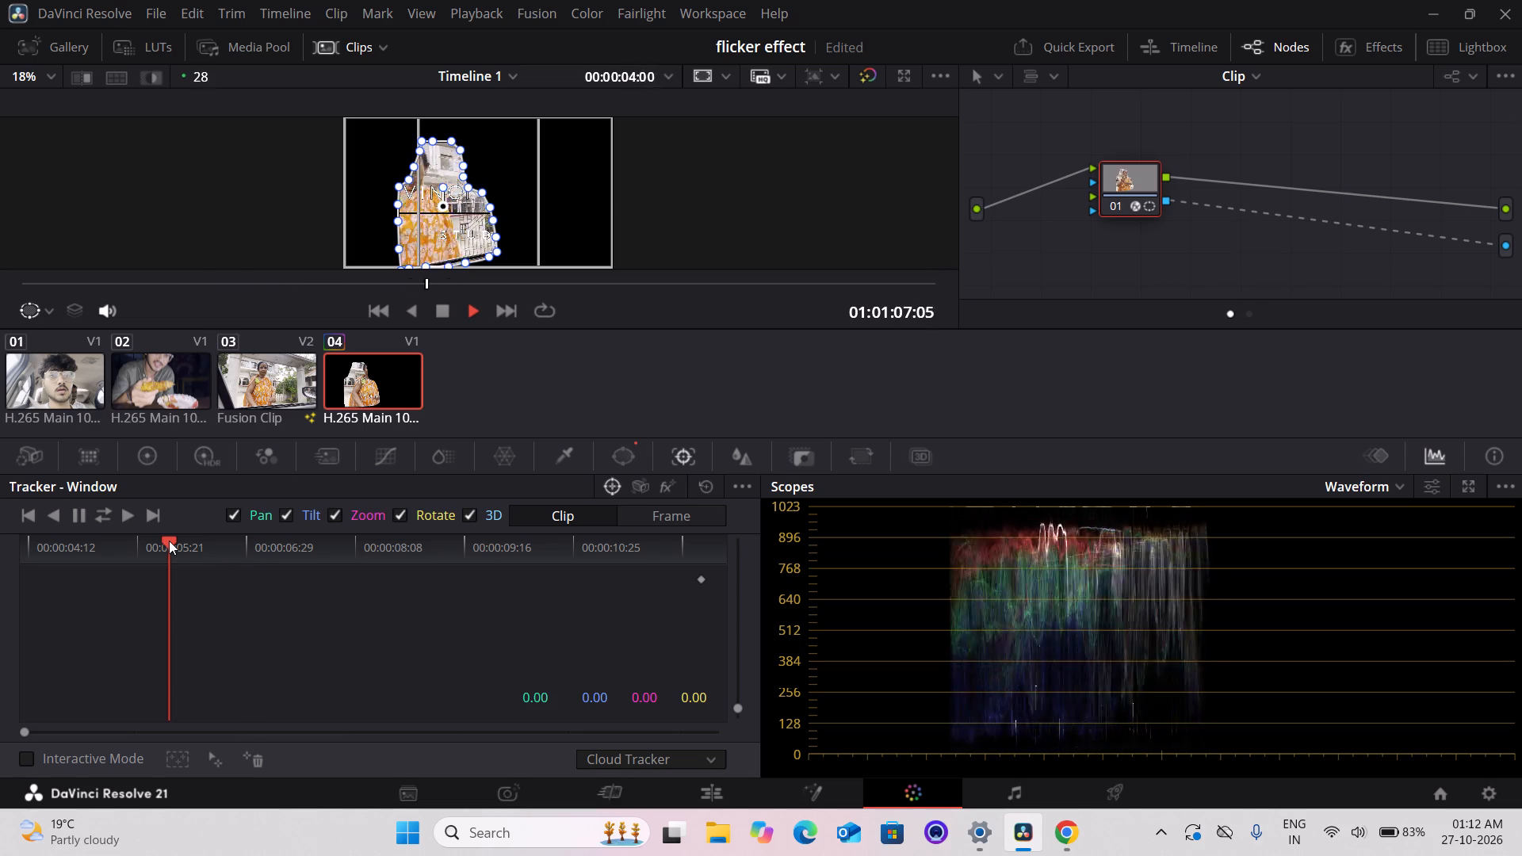
{"action": "key", "text": "space"}
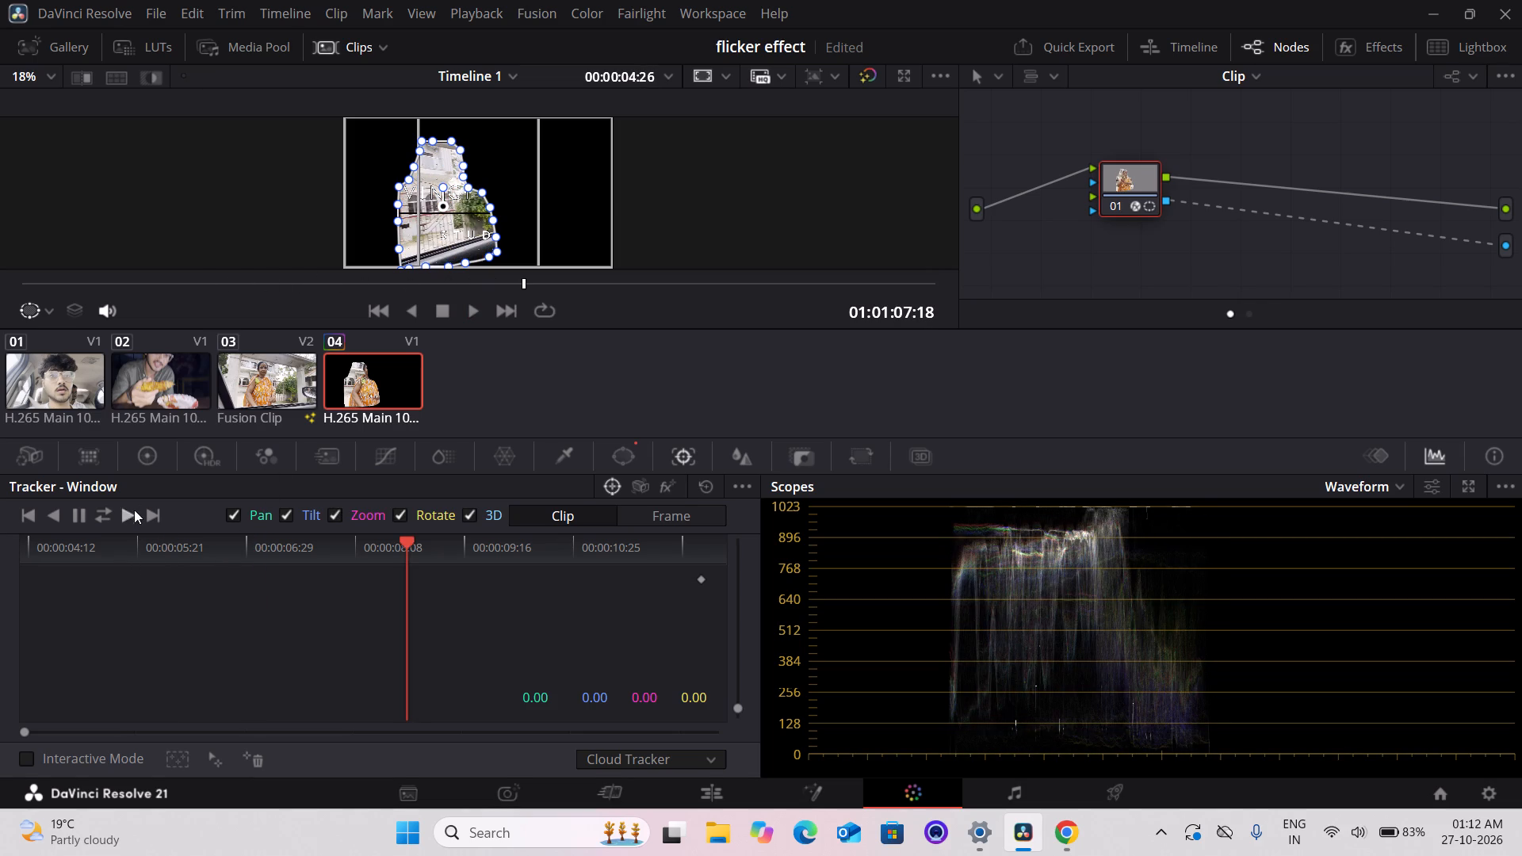
{"action": "left_click", "coordinate": [132, 534]}
{"action": "left_click", "coordinate": [132, 534]}
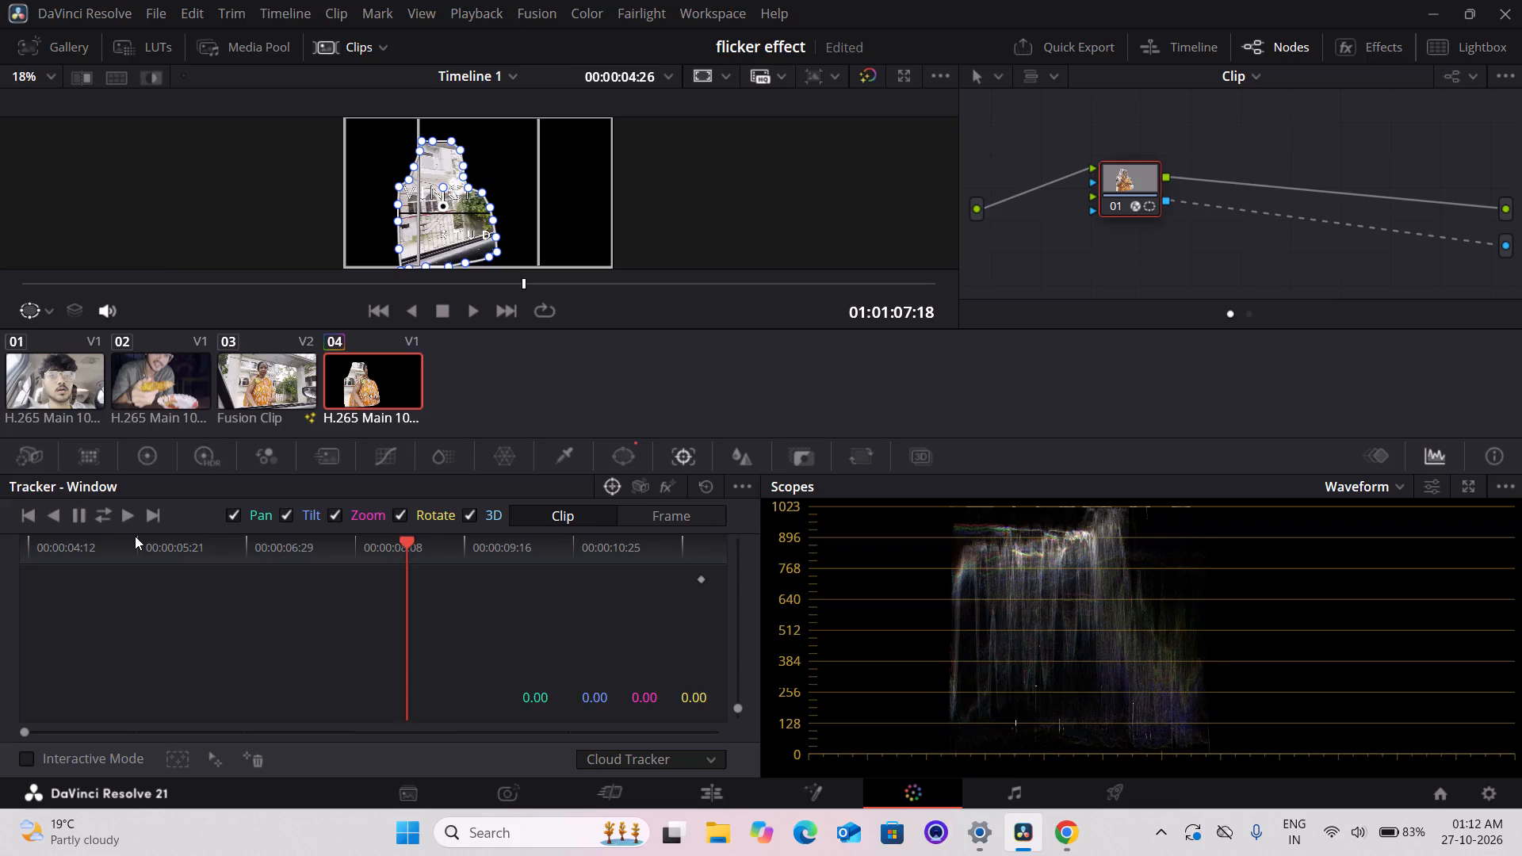
{"action": "left_click", "coordinate": [135, 536]}
{"action": "key", "text": "space"}
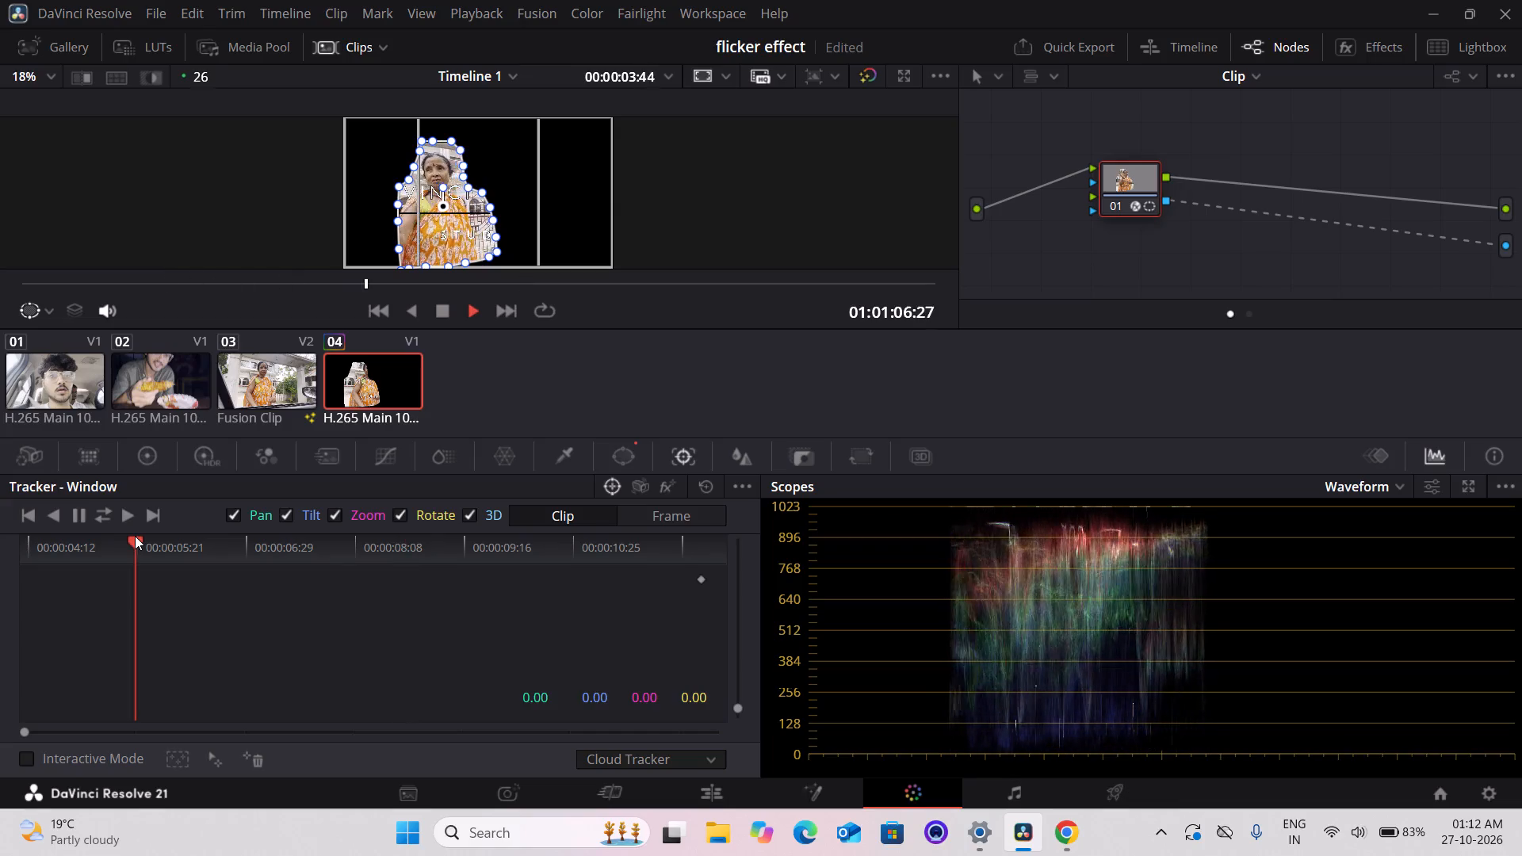
{"action": "key", "text": "space"}
{"action": "key", "text": "space"}
{"action": "key", "text": "space"}
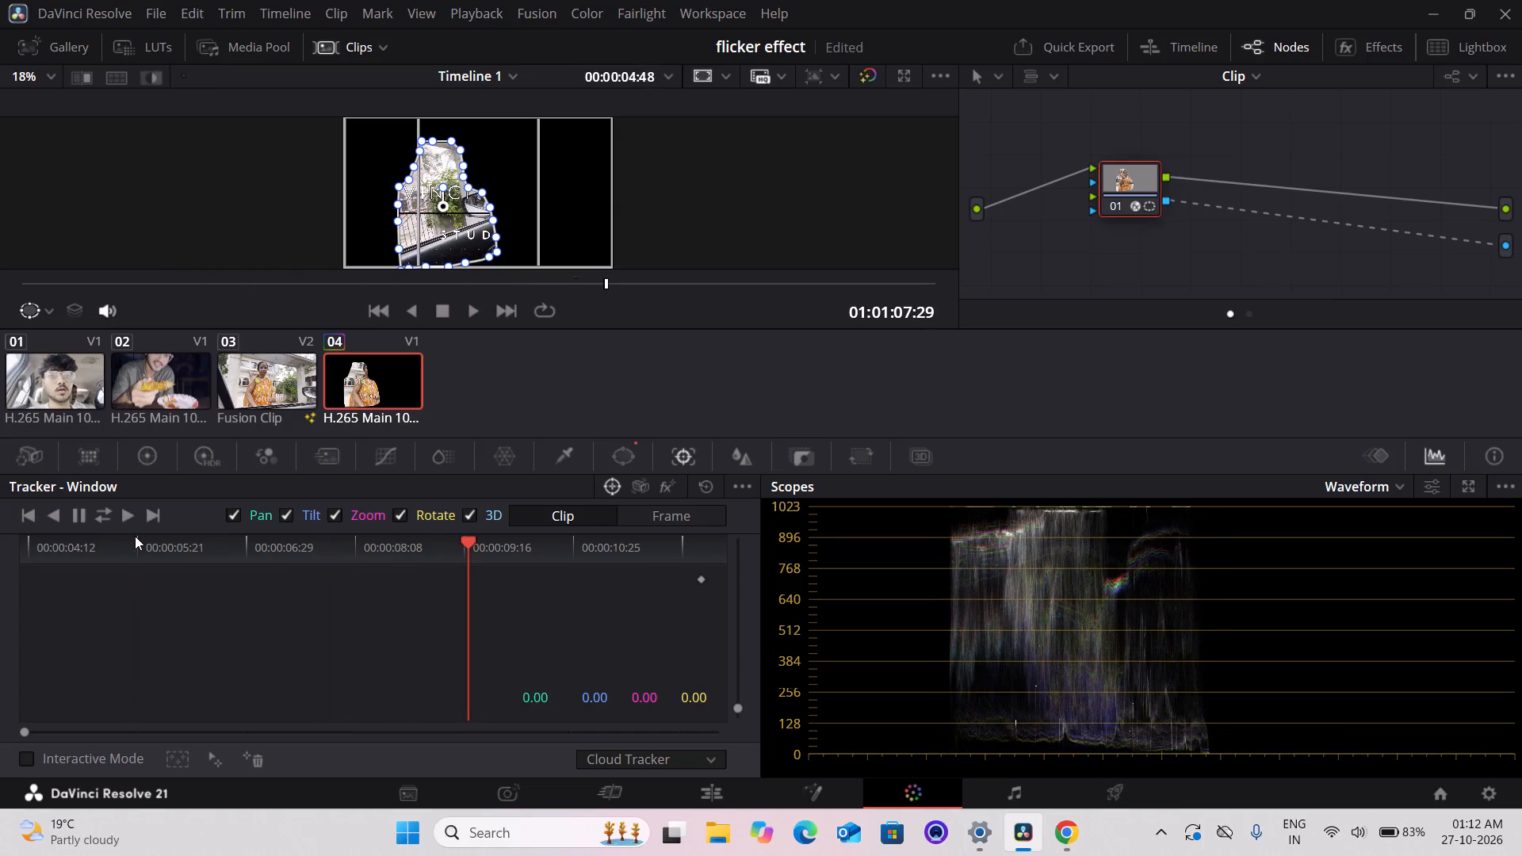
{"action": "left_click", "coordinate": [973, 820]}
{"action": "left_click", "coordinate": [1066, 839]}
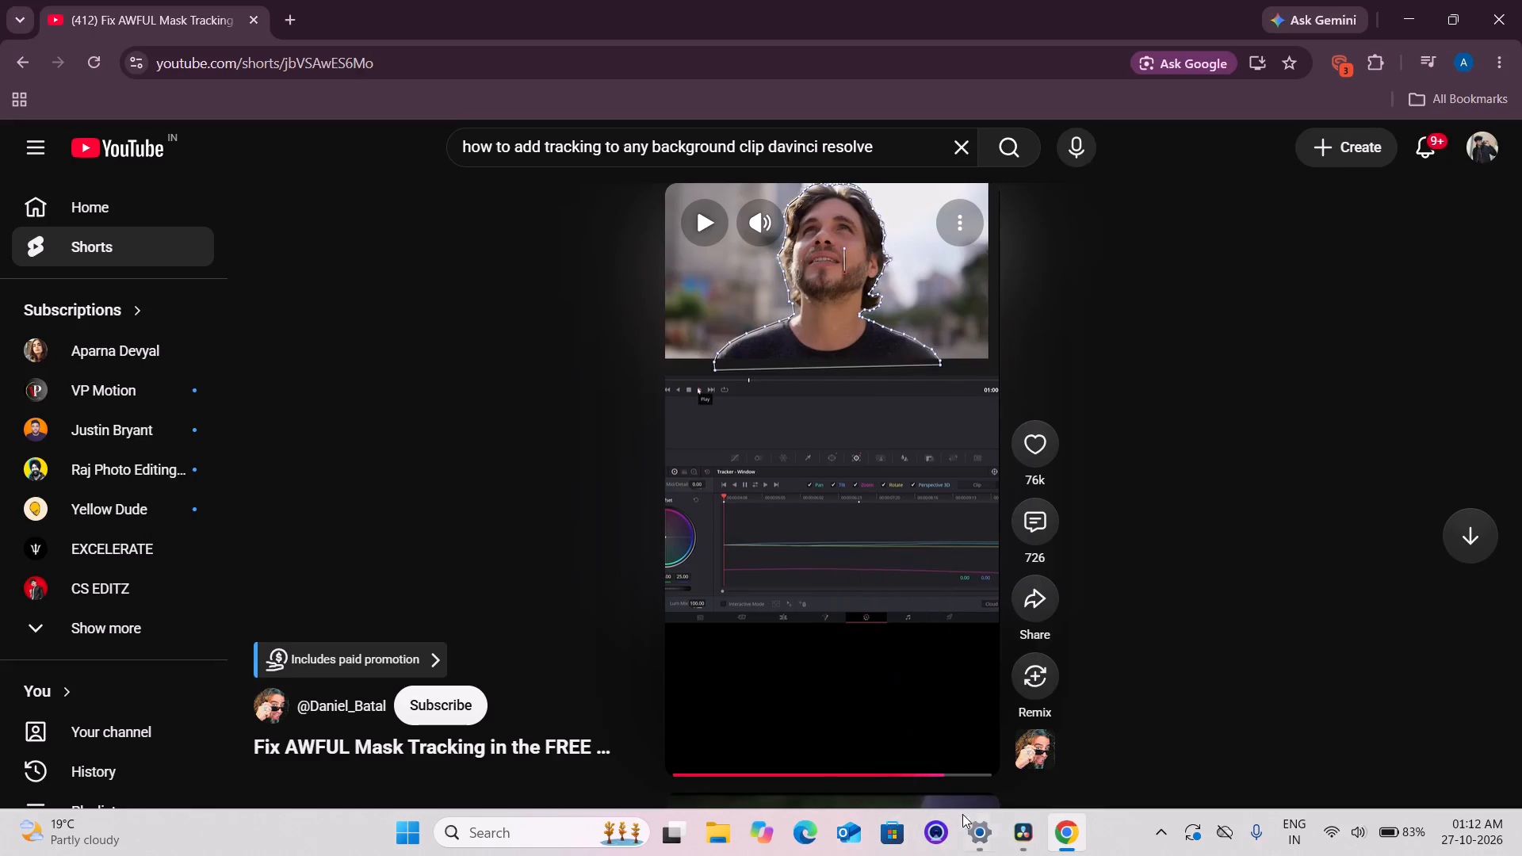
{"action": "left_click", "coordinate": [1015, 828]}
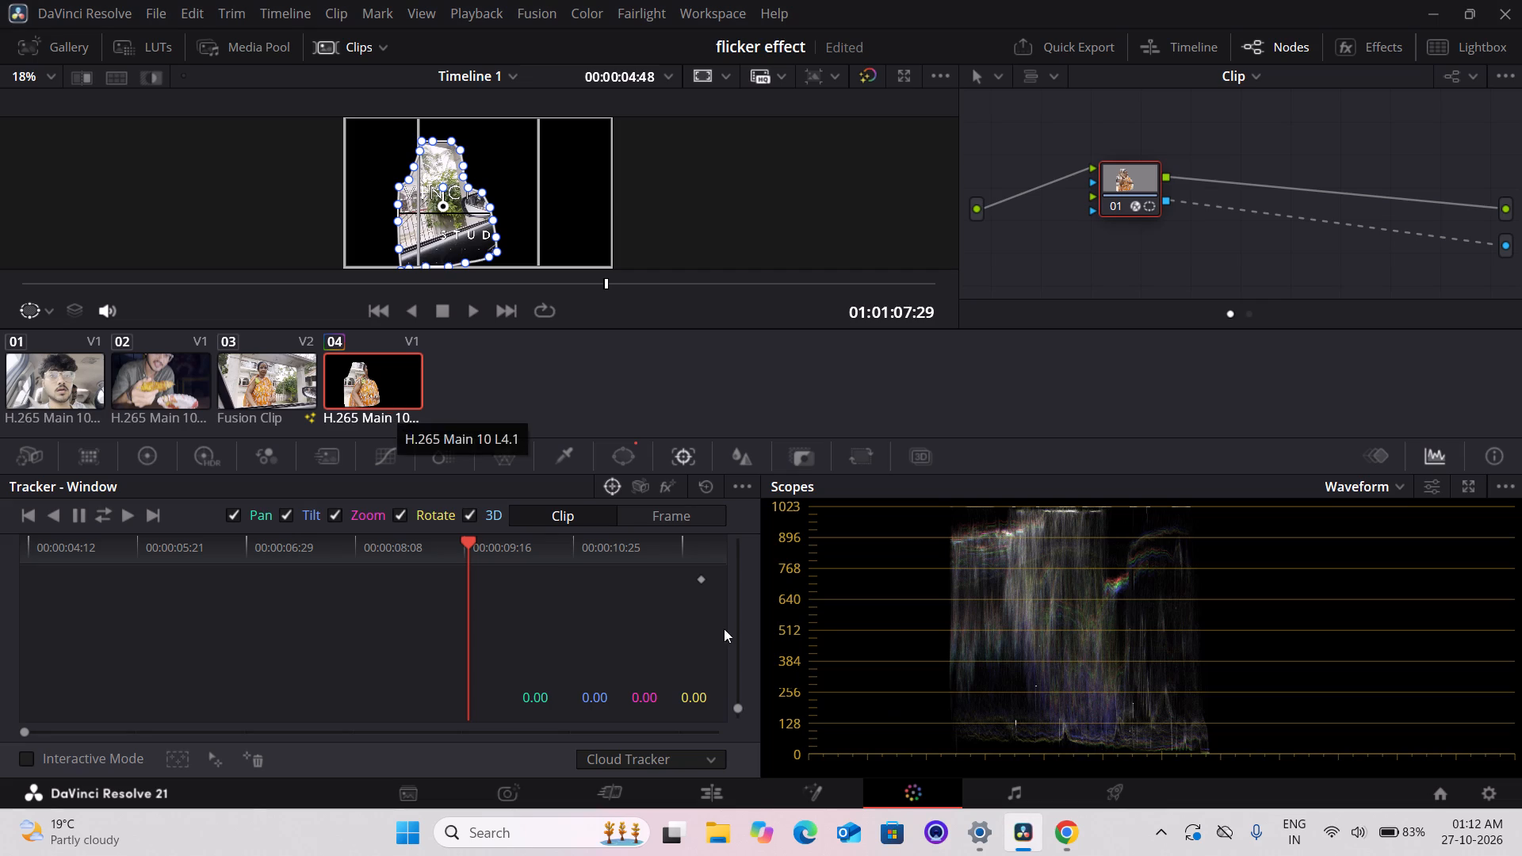
Open the Edit page and play Timeline 1 from 01:01:04:18 to review the masked clip after the Fusion clip.
{"action": "left_click", "coordinate": [813, 785]}
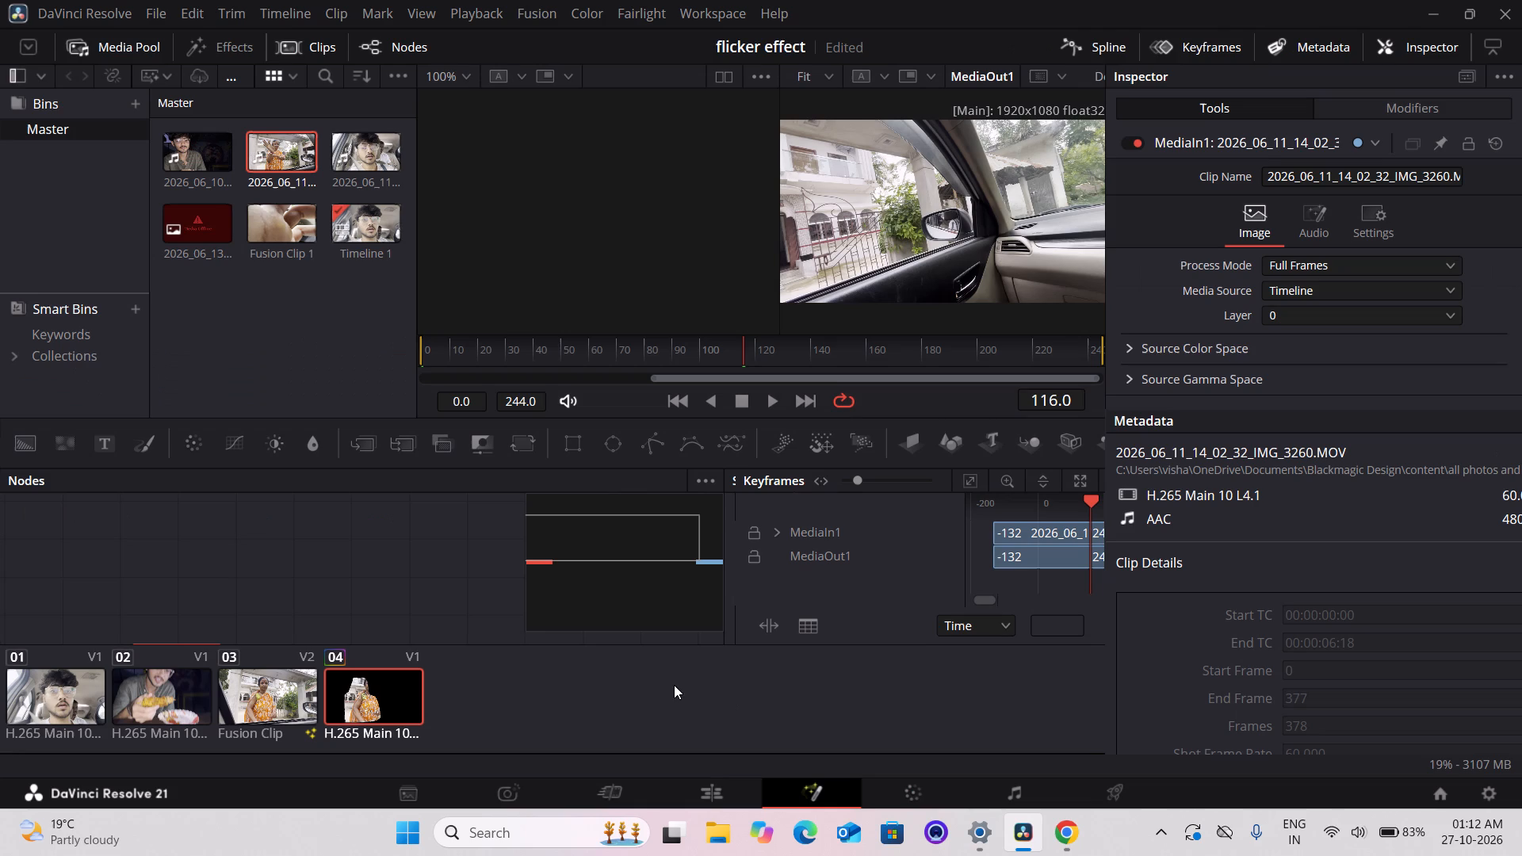
{"action": "left_click", "coordinate": [728, 794]}
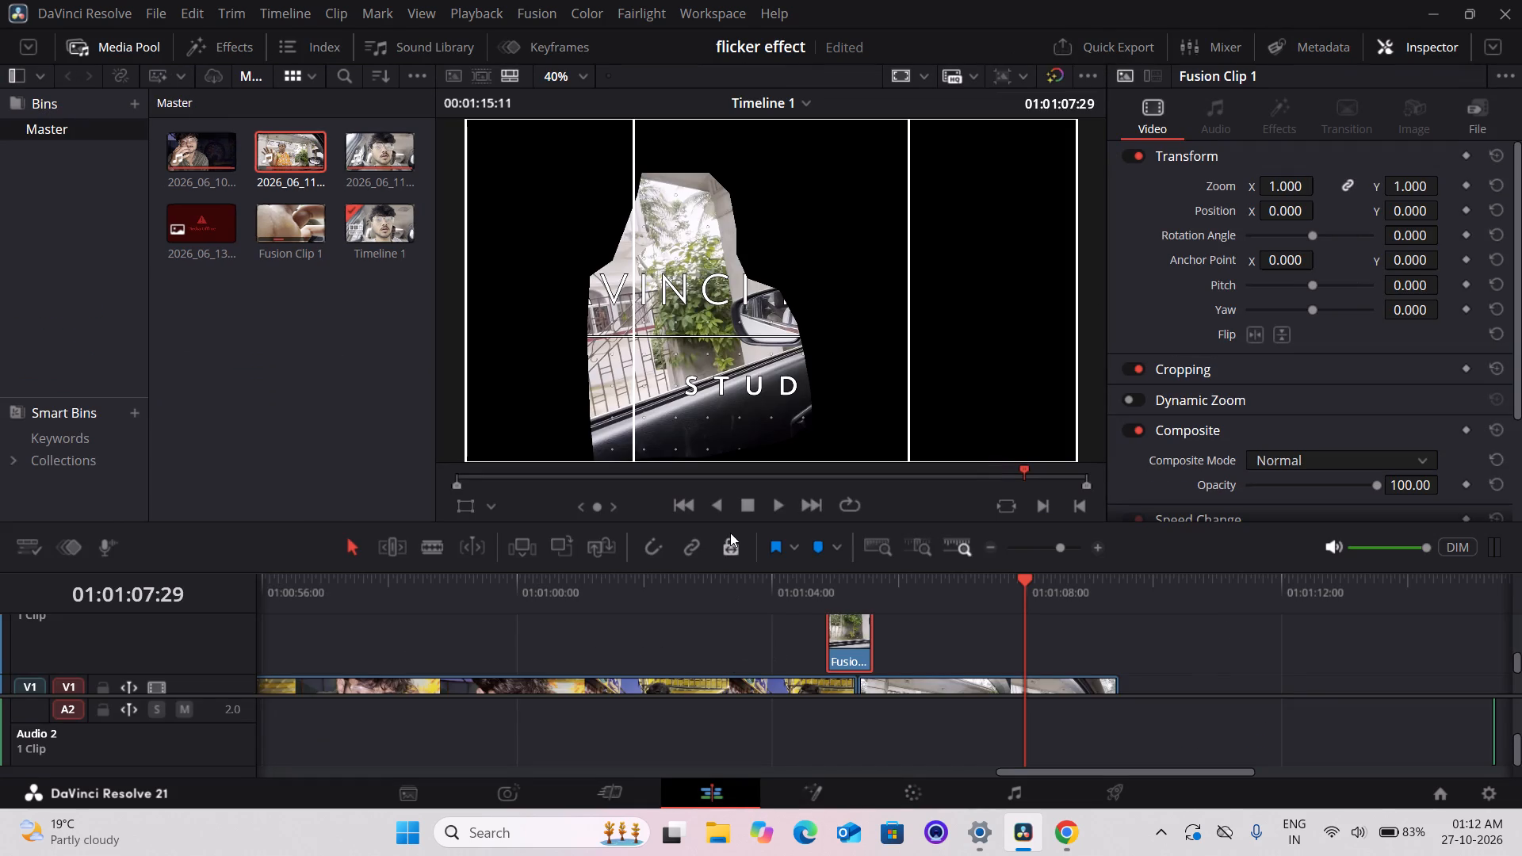
{"action": "left_click", "coordinate": [810, 599]}
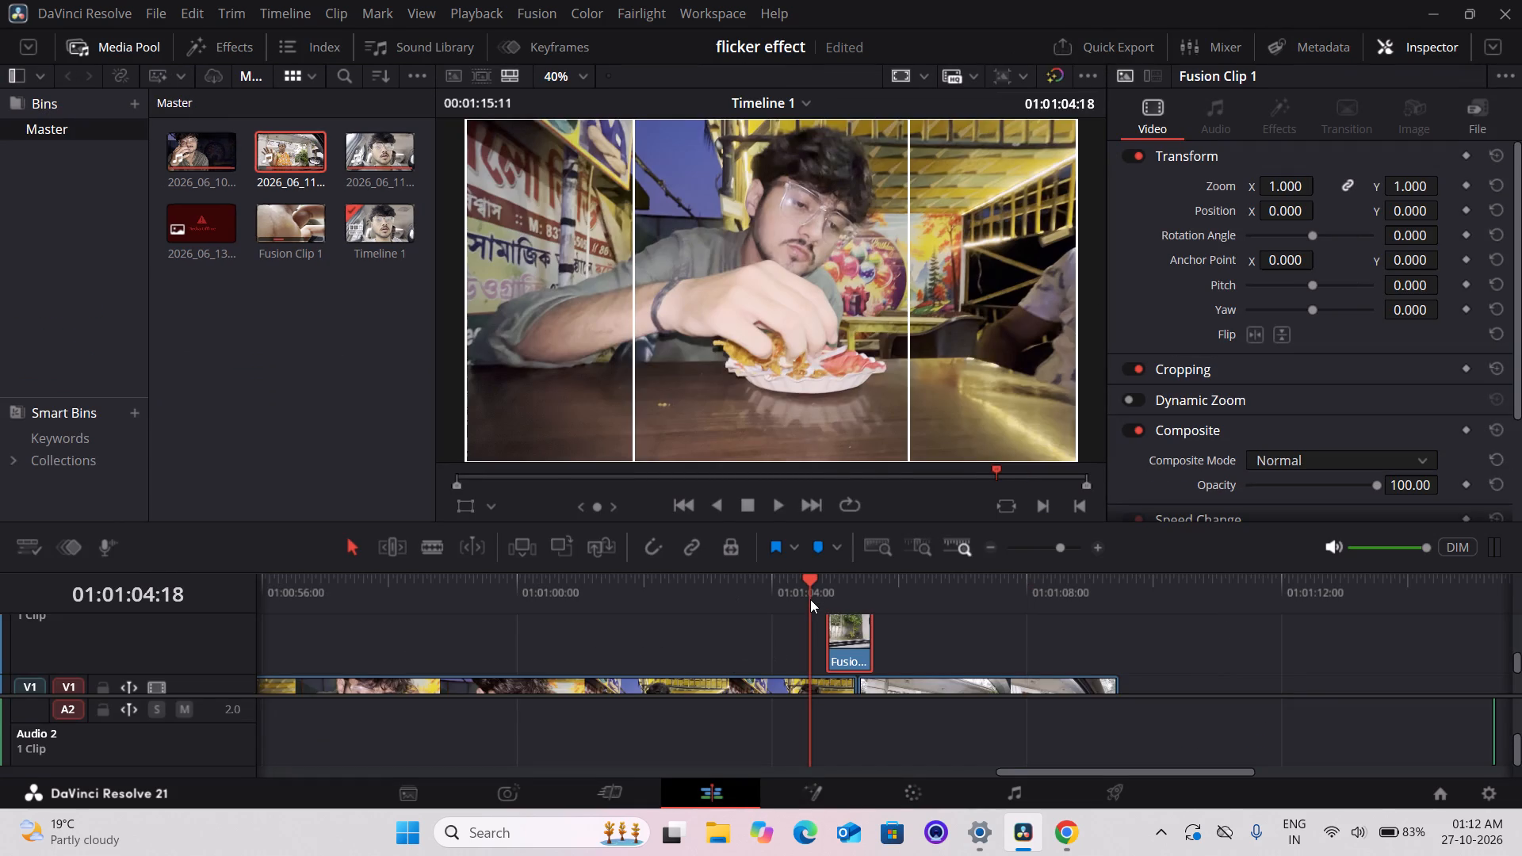
{"action": "key", "text": "space"}
{"action": "key", "text": "space"}
{"action": "key", "text": "space"}
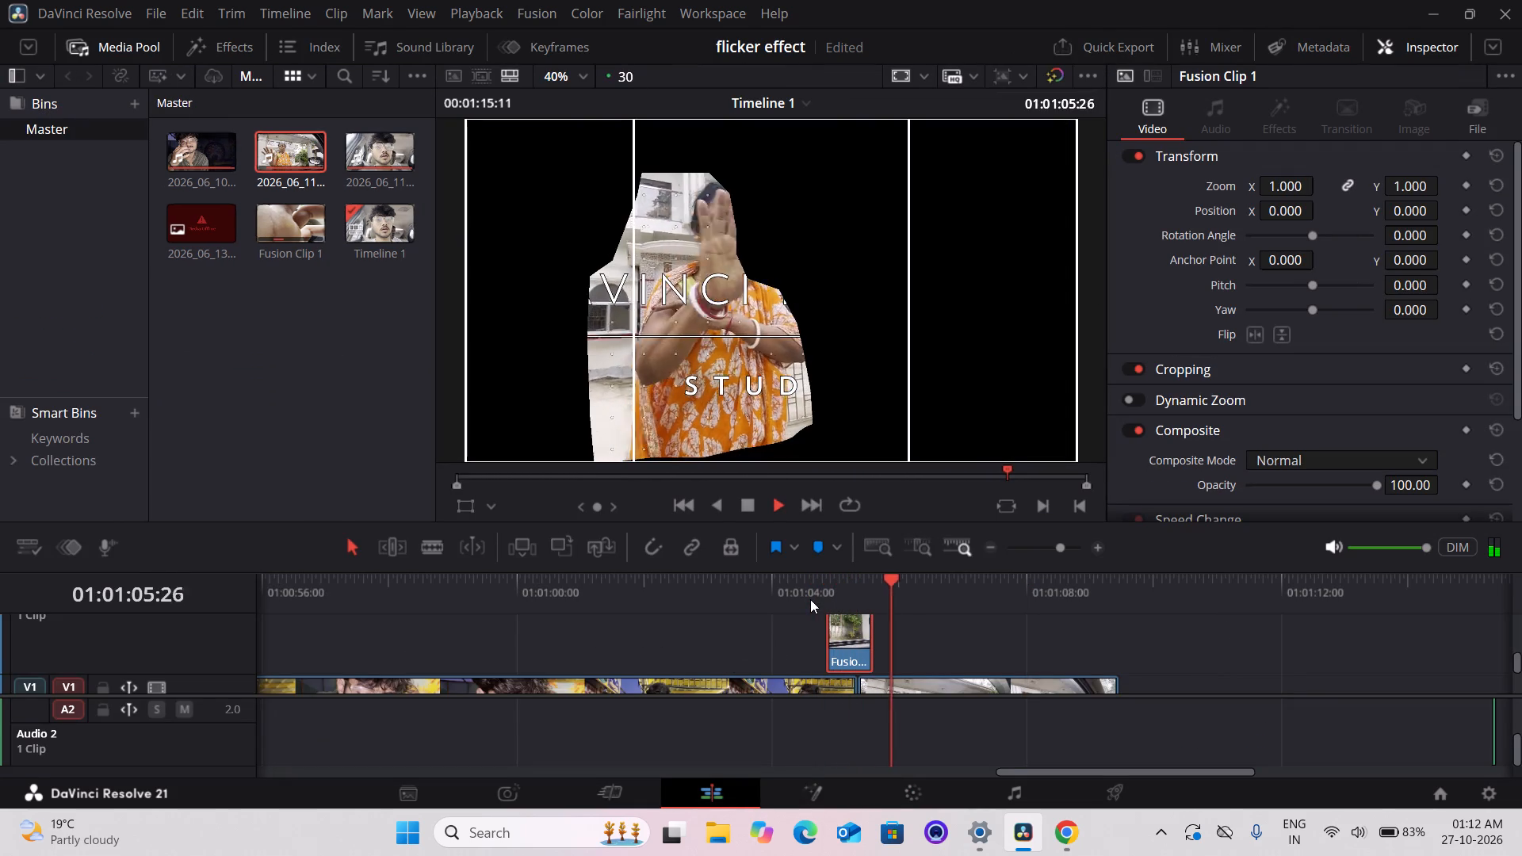
{"action": "key", "text": "space"}
{"action": "scroll", "coordinate": [897, 694], "scroll_direction": "down", "scroll_amount": 2}
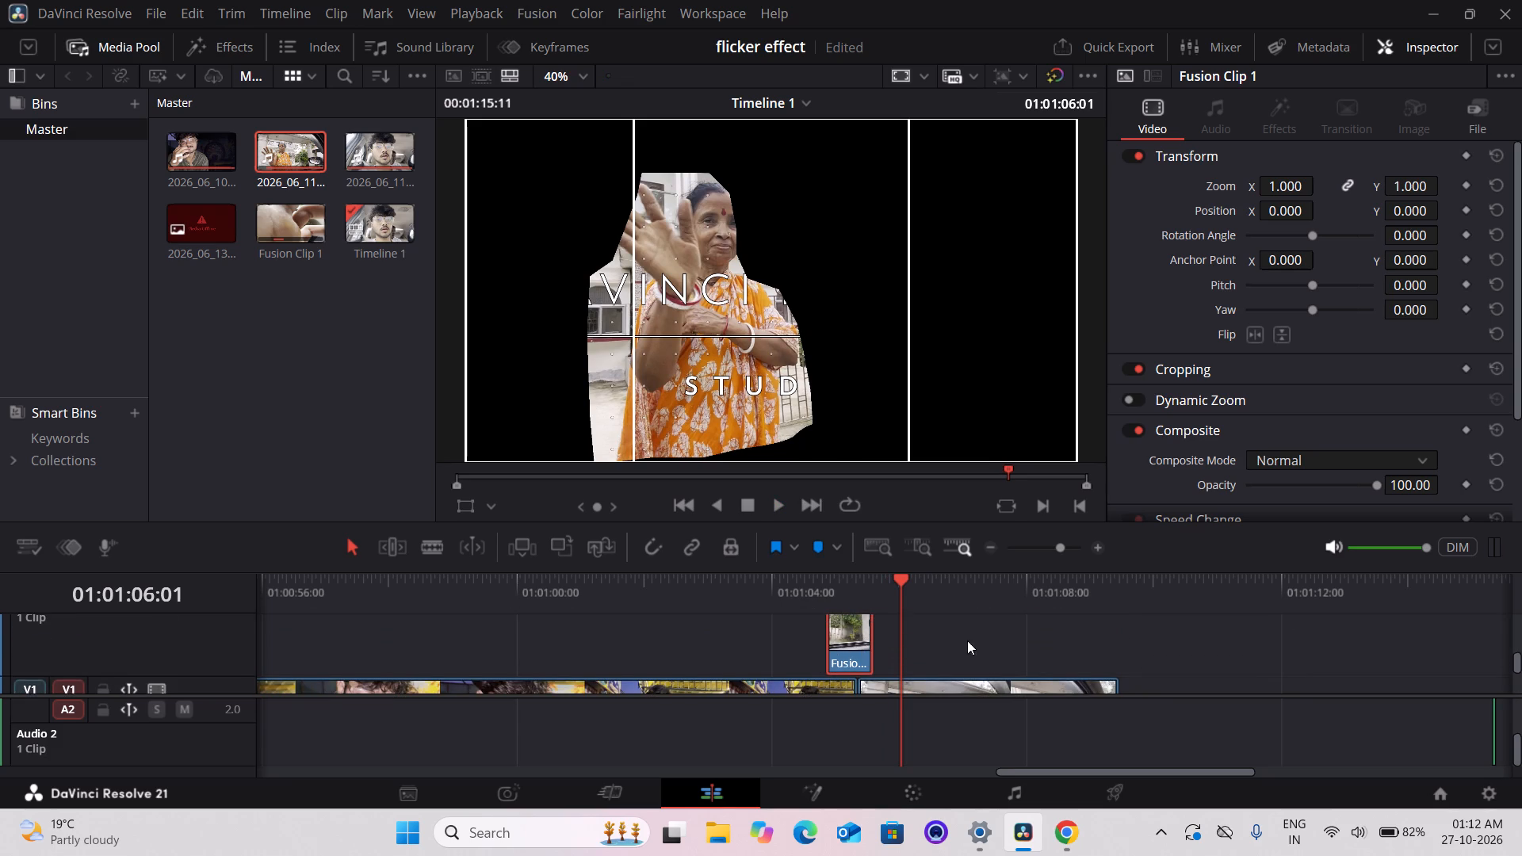
Switch to Google Chrome and search YouTube for "flash transition davinci resolve".
{"action": "left_click", "coordinate": [1063, 846]}
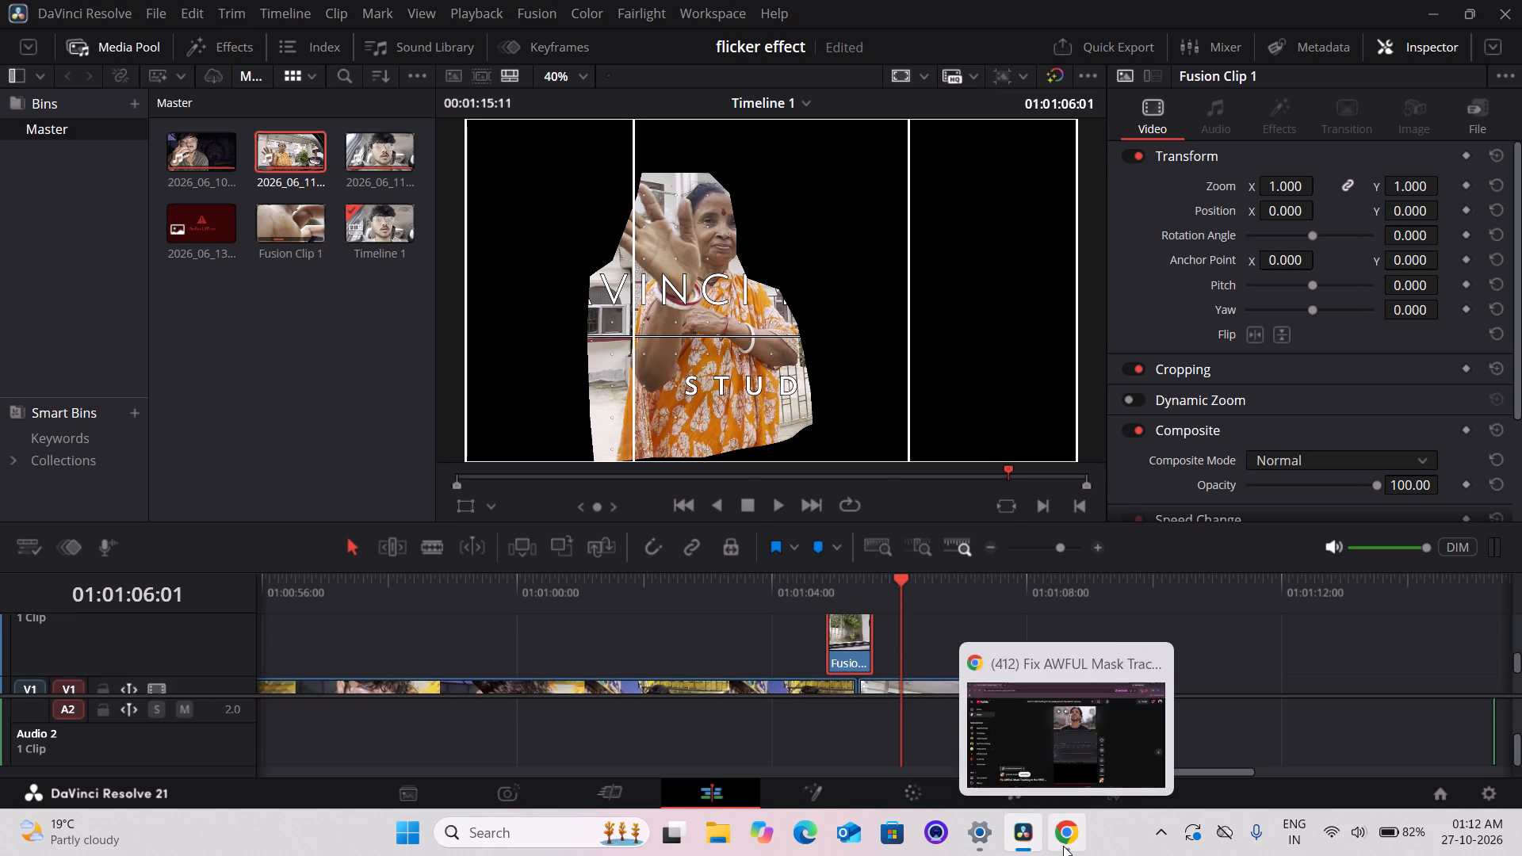
{"action": "left_click", "coordinate": [978, 147]}
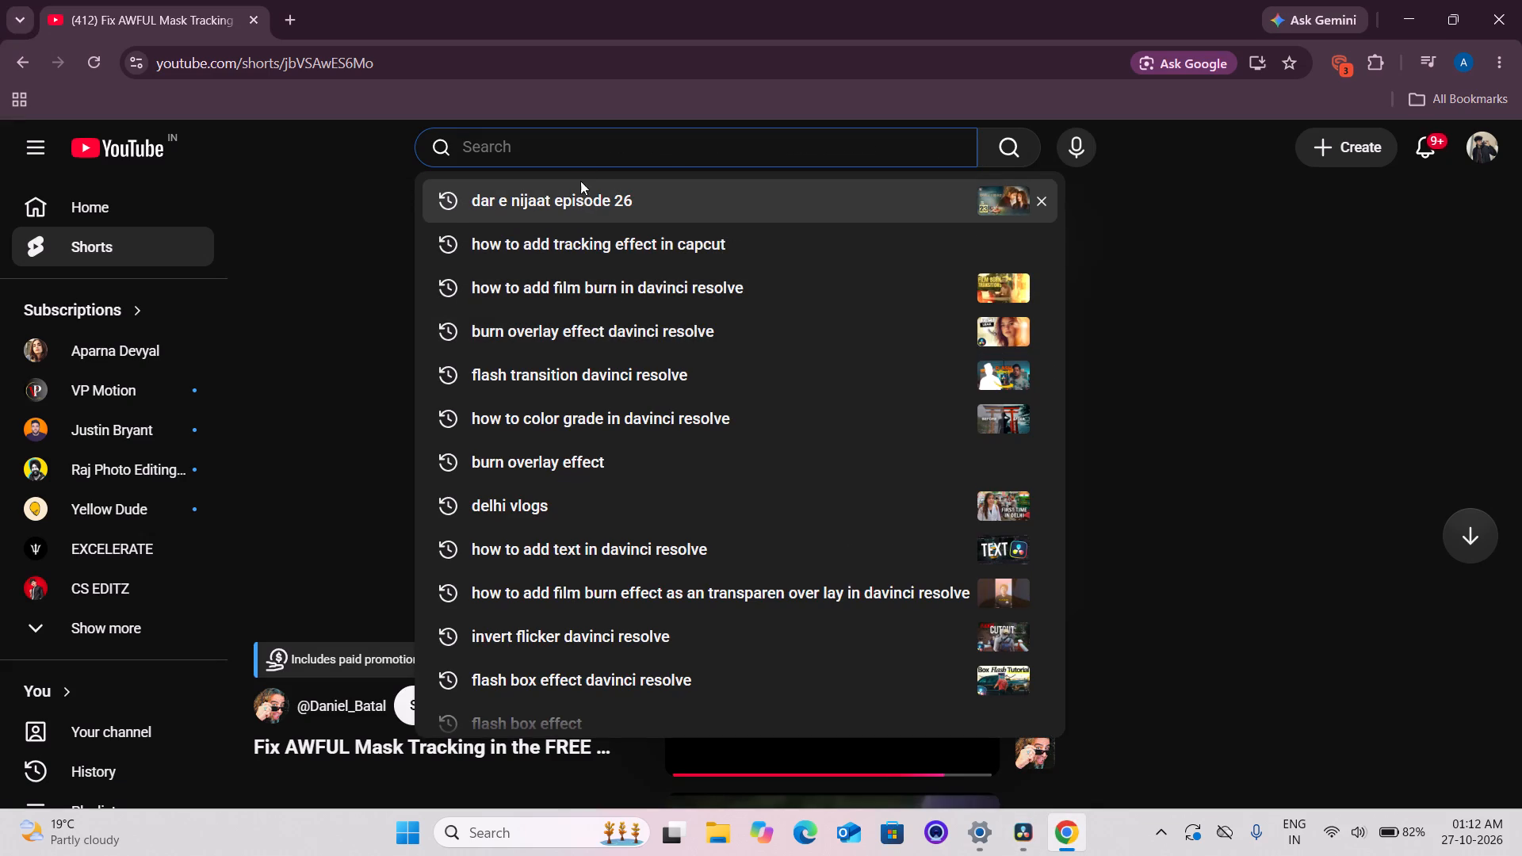
{"action": "left_click", "coordinate": [606, 380]}
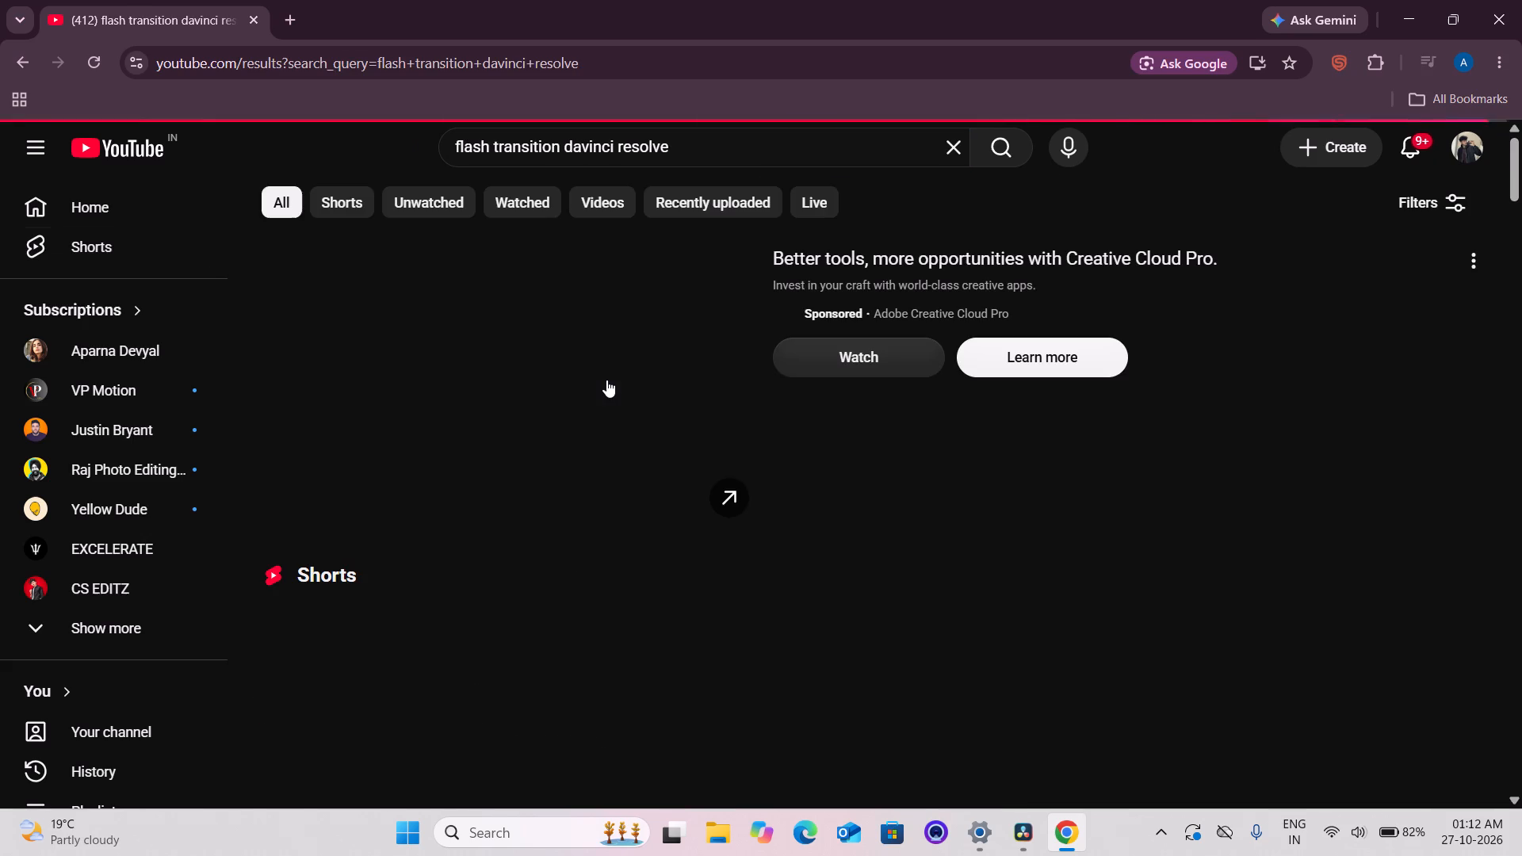
Open the "Flash Effect in DaVinvi Resolve" short from the results and watch its steps on the Fusion page, pausing as needed.
{"action": "scroll", "coordinate": [633, 487], "scroll_direction": "down", "scroll_amount": 3}
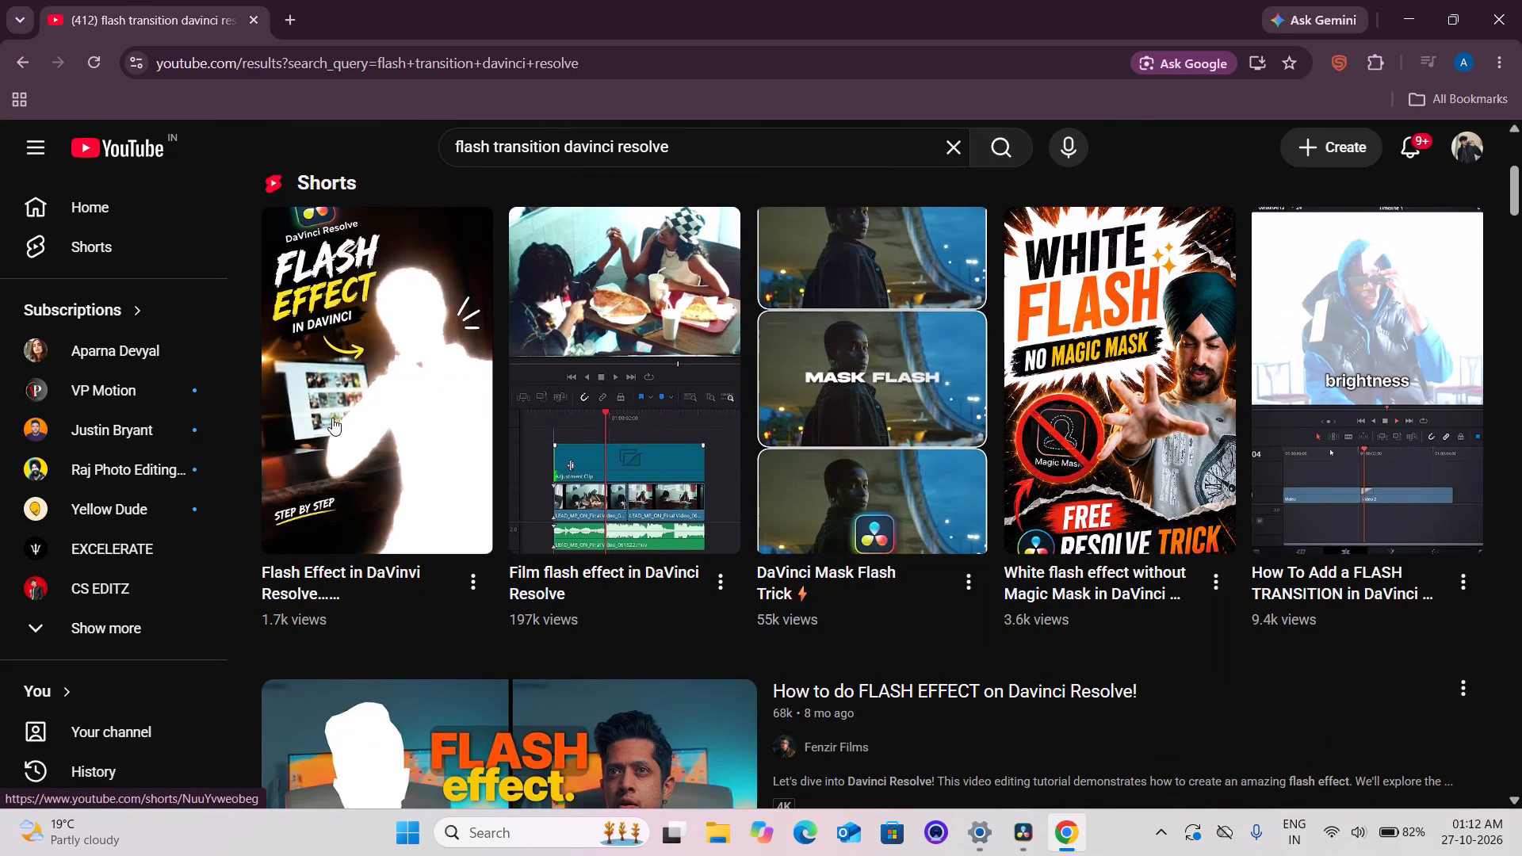
{"action": "left_click", "coordinate": [332, 418]}
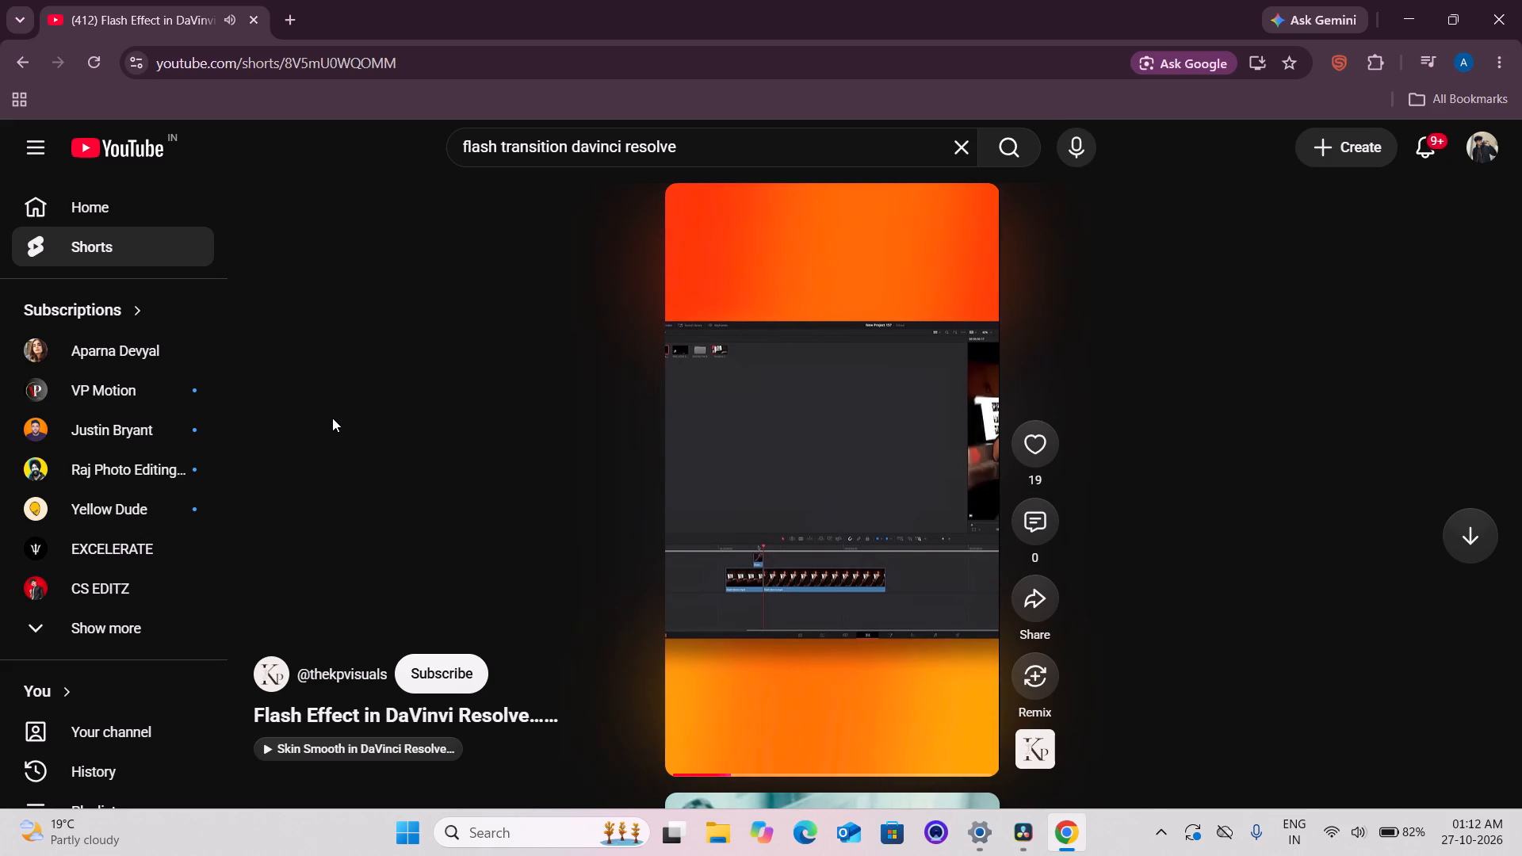
{"action": "key", "text": "space"}
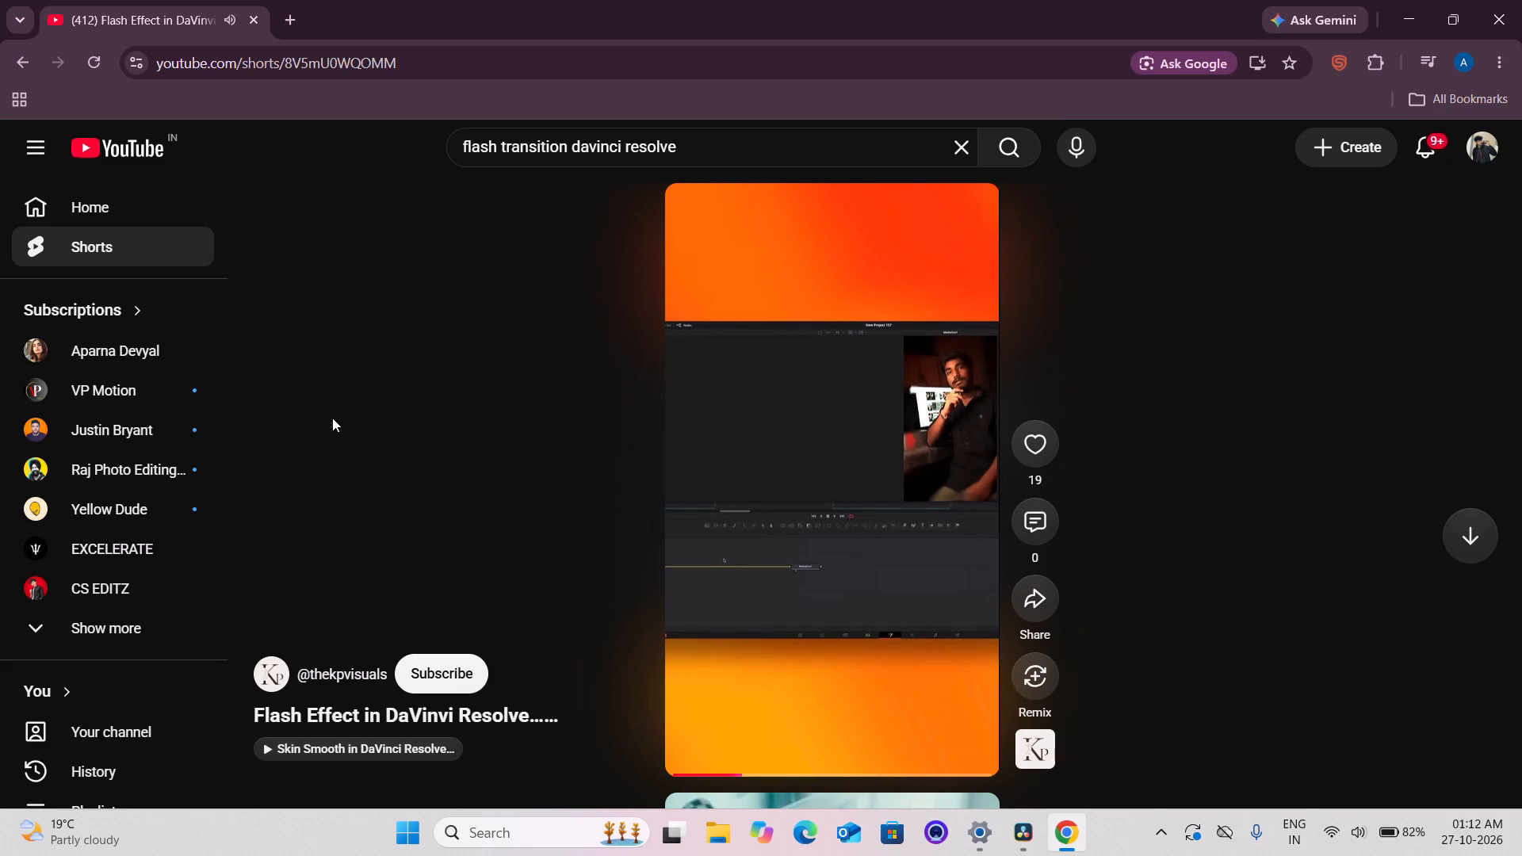
{"action": "key", "text": "space"}
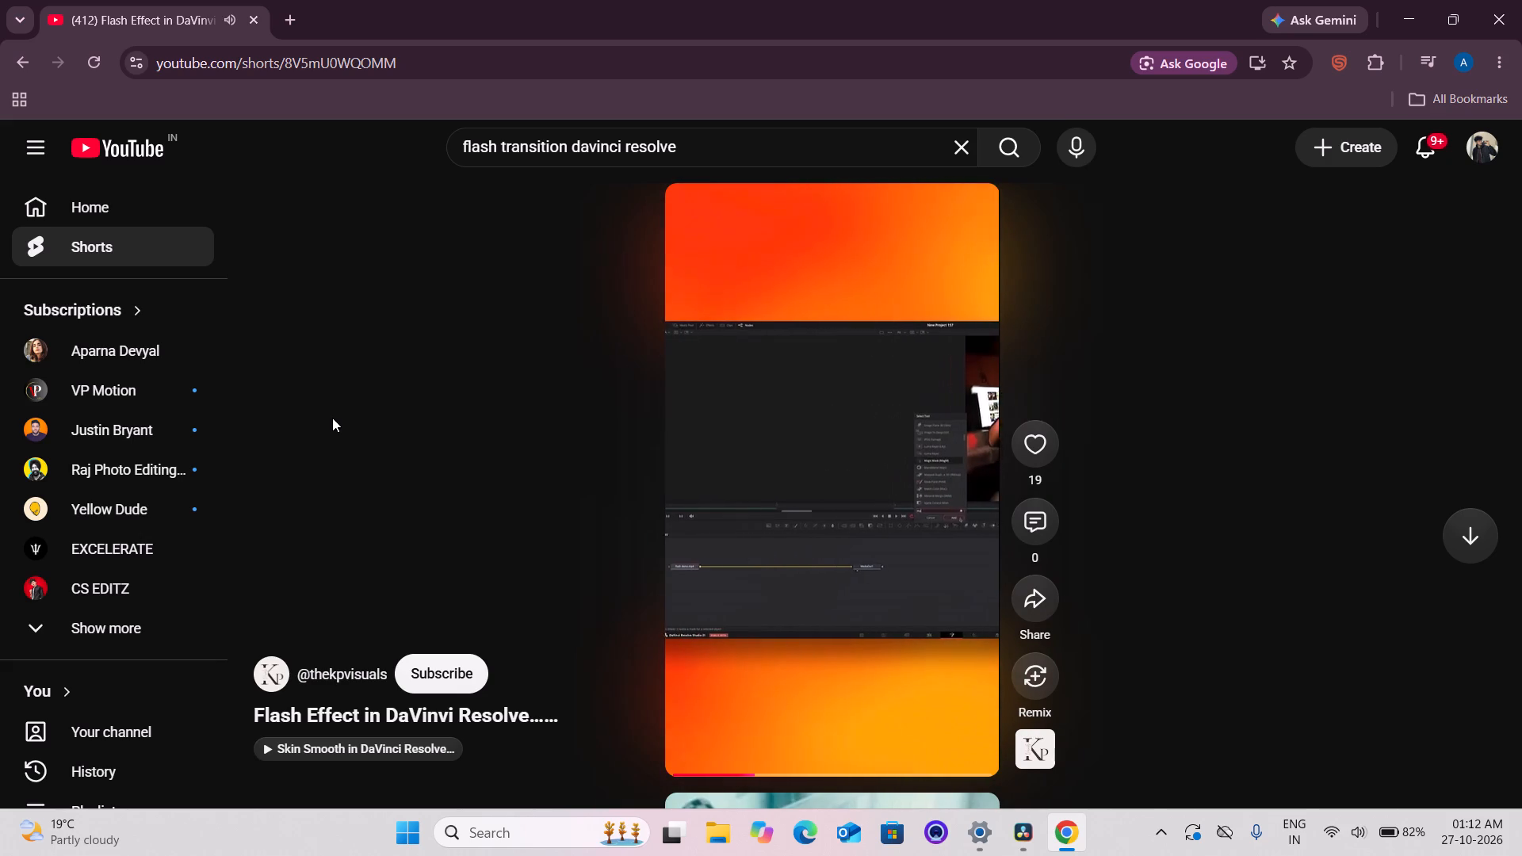
{"action": "key", "text": "space"}
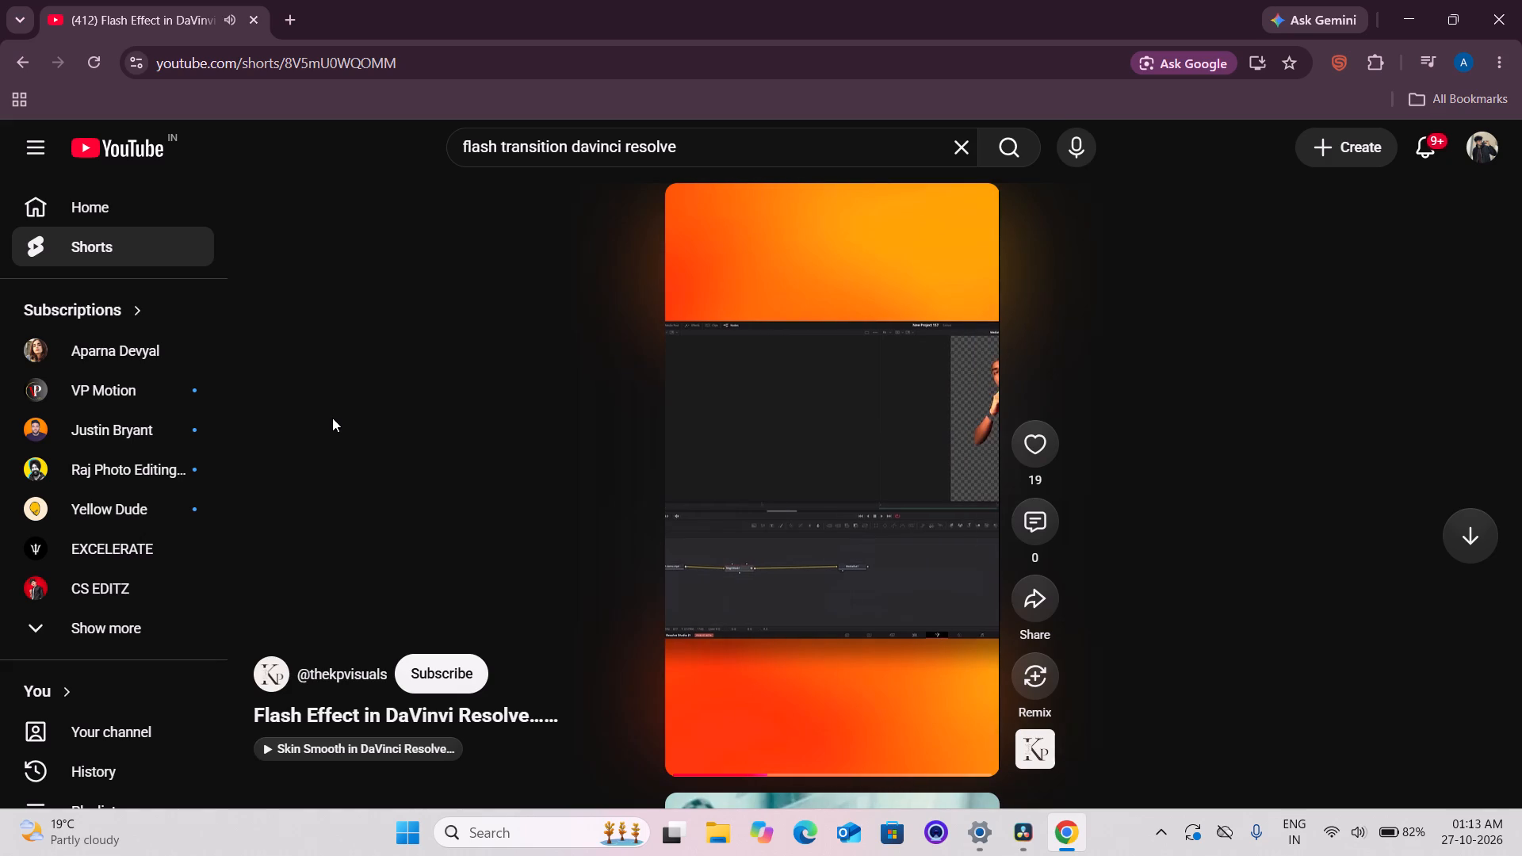
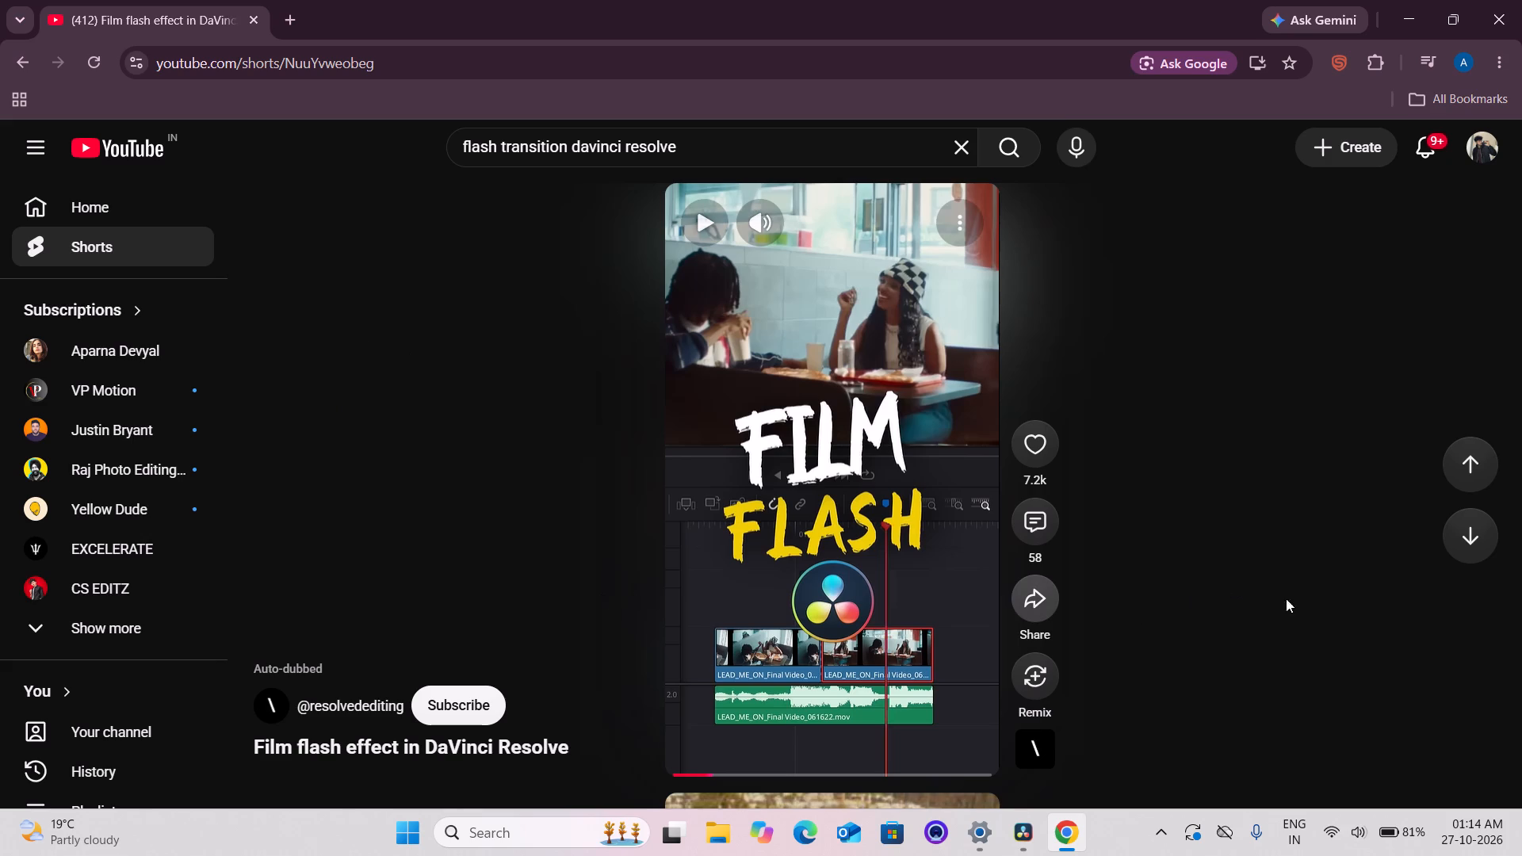
Return to the previous short, "Flash Effect in DaVinvi Resolve", and pause it where the stacked timeline clips are shown.
{"action": "left_click", "coordinate": [1463, 463]}
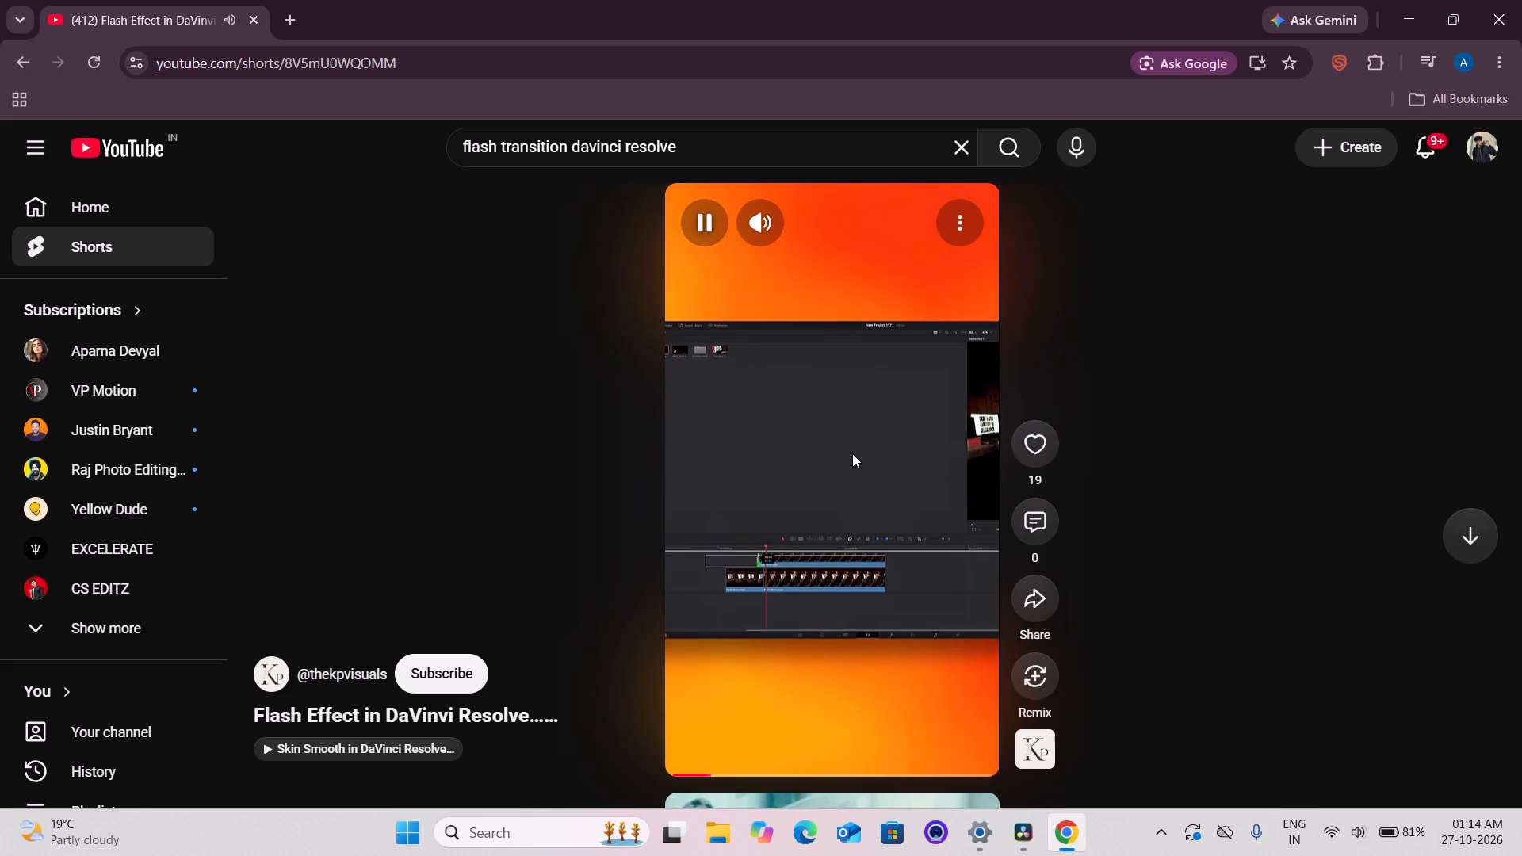
{"action": "key", "text": "space"}
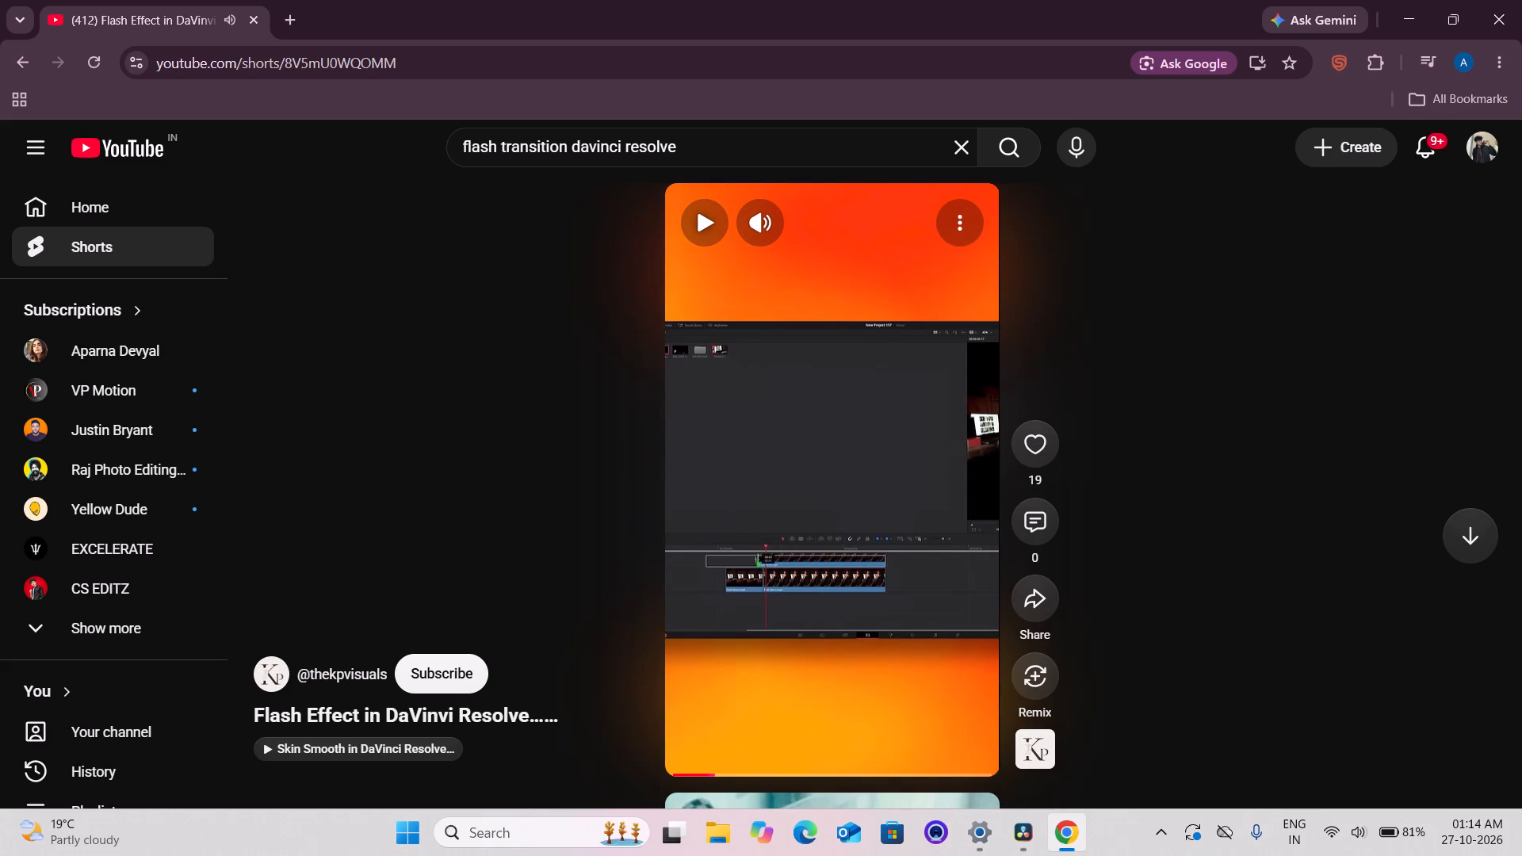
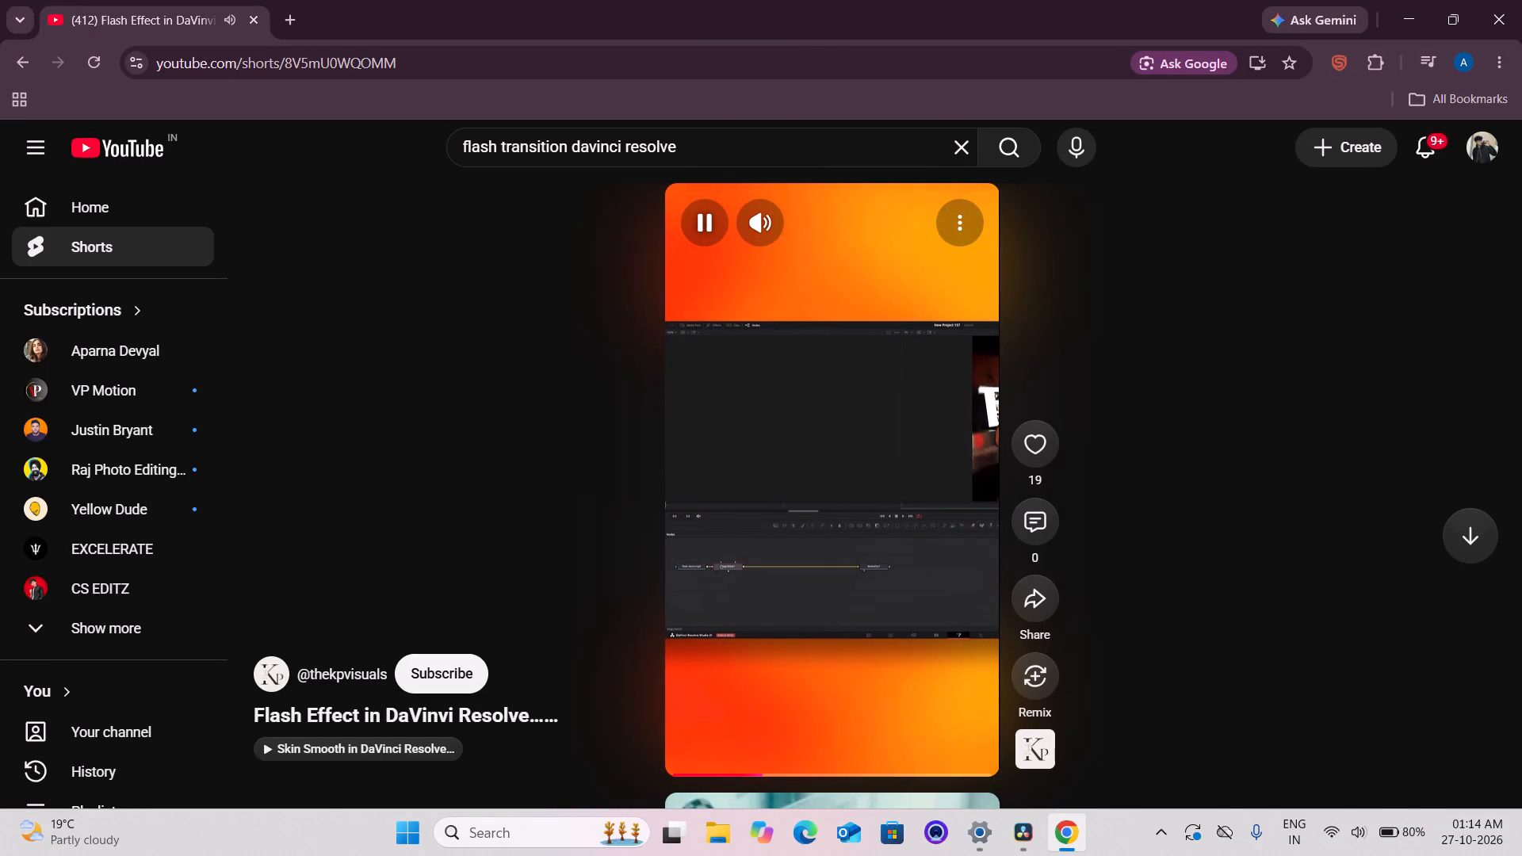
Watch the flash effect short up to the colour-grading part and pause where the custom curve is shown.
{"action": "key", "text": "space"}
{"action": "key", "text": "space"}
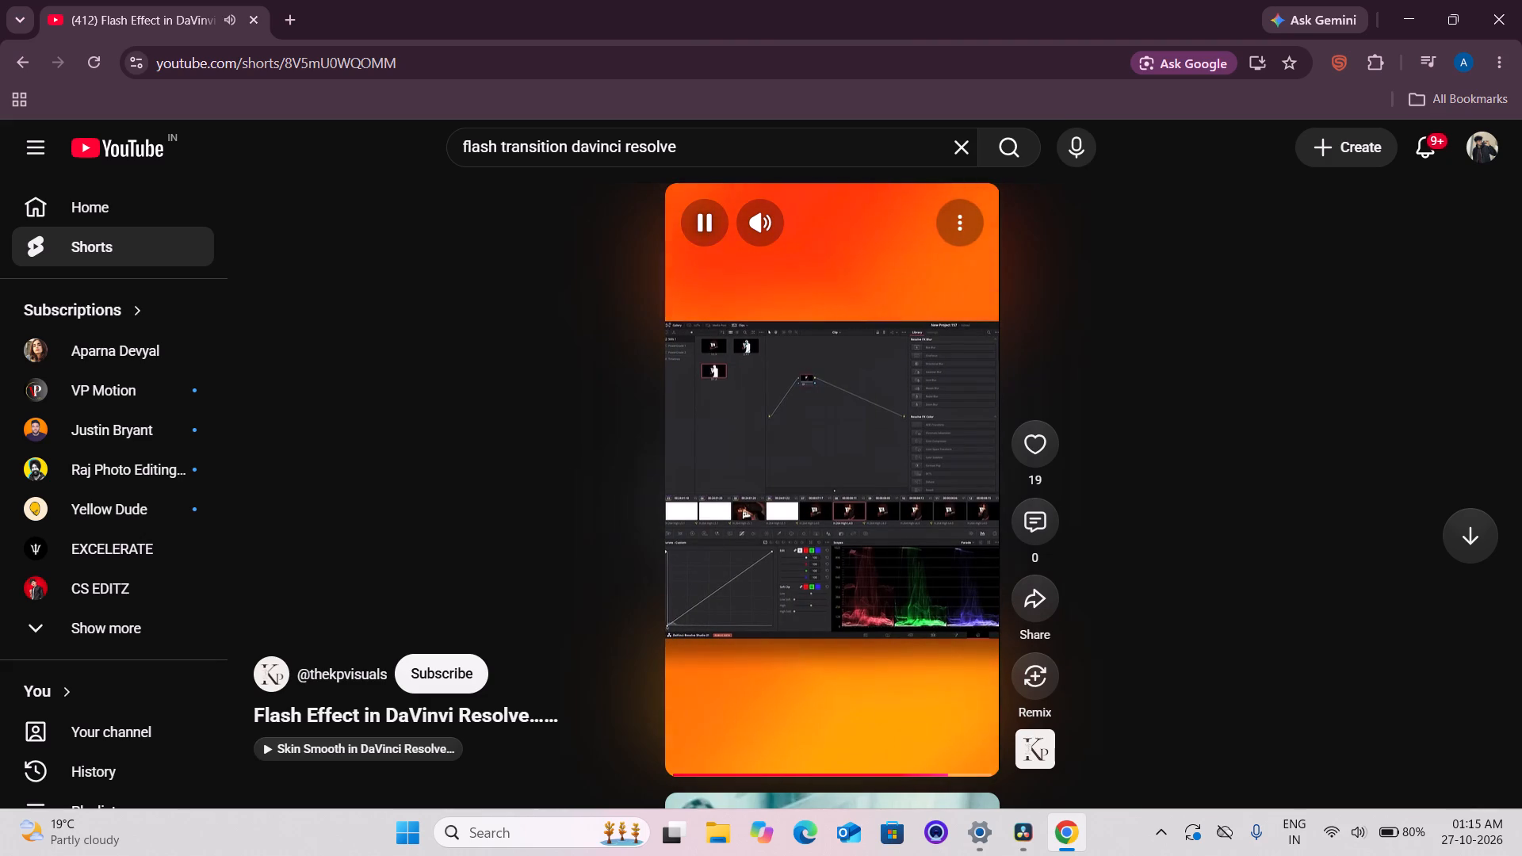
{"action": "key", "text": "space"}
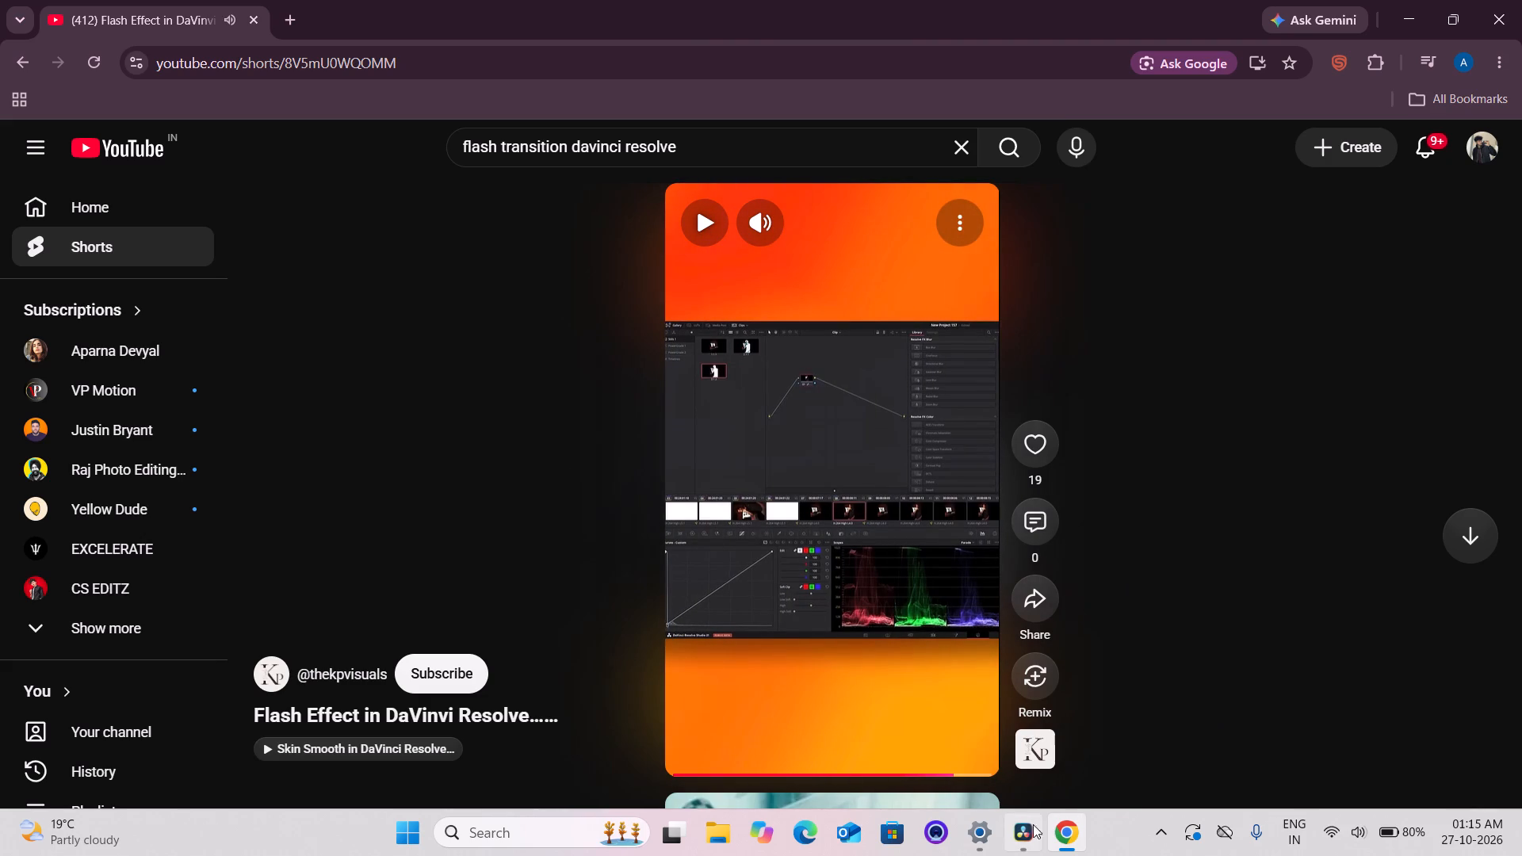
Switch to DaVinci Resolve and open the masked clip on the Color page.
{"action": "left_click", "coordinate": [1024, 838]}
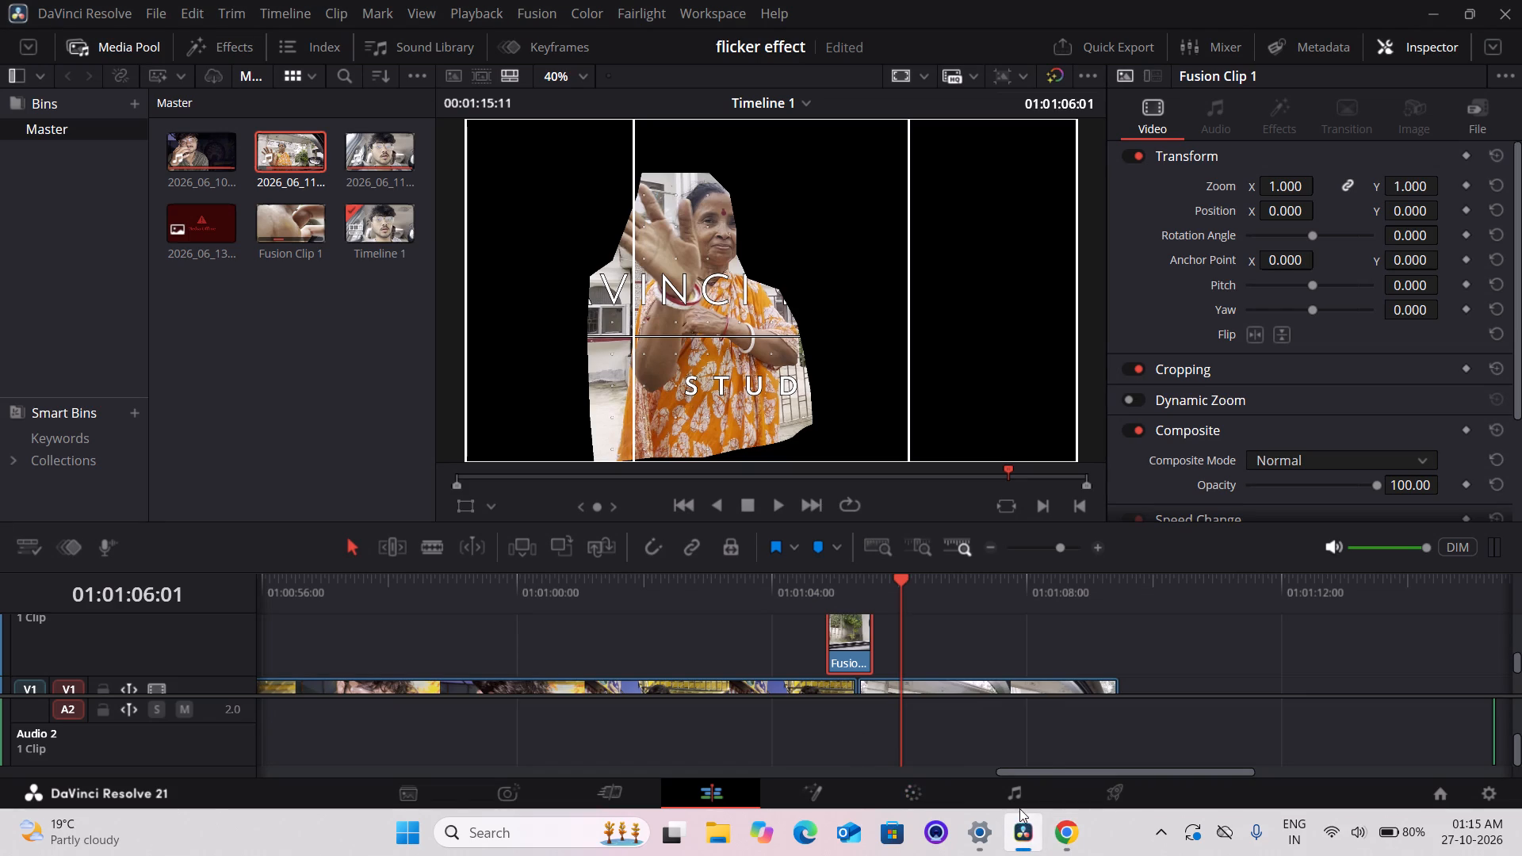
{"action": "left_click", "coordinate": [910, 801]}
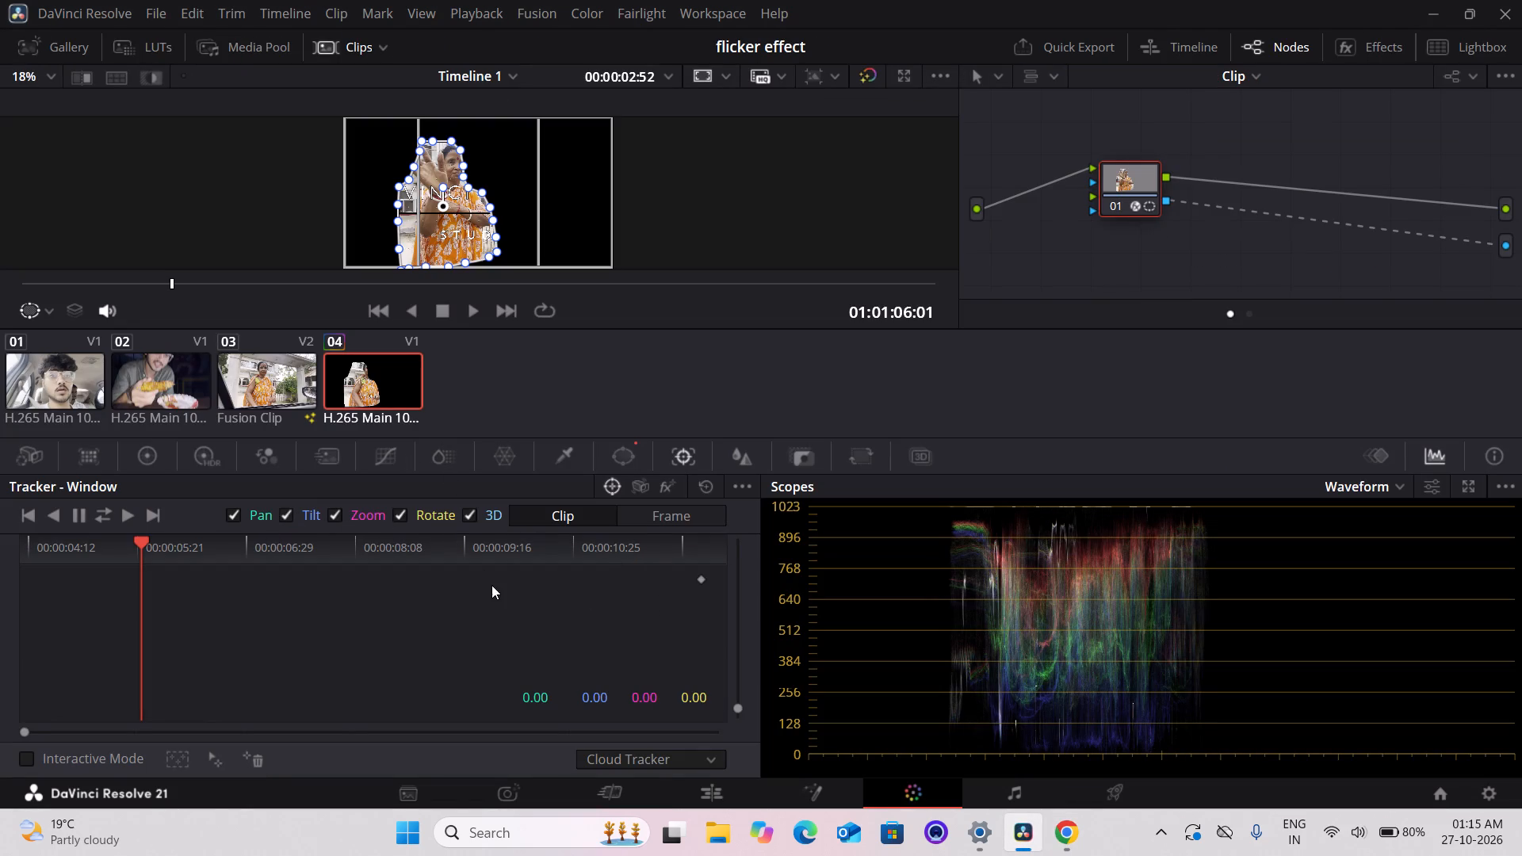
Go back to the flash effect short in Chrome and play it up to the solid white silhouette.
{"action": "left_click", "coordinate": [1065, 842]}
{"action": "left_click", "coordinate": [809, 533]}
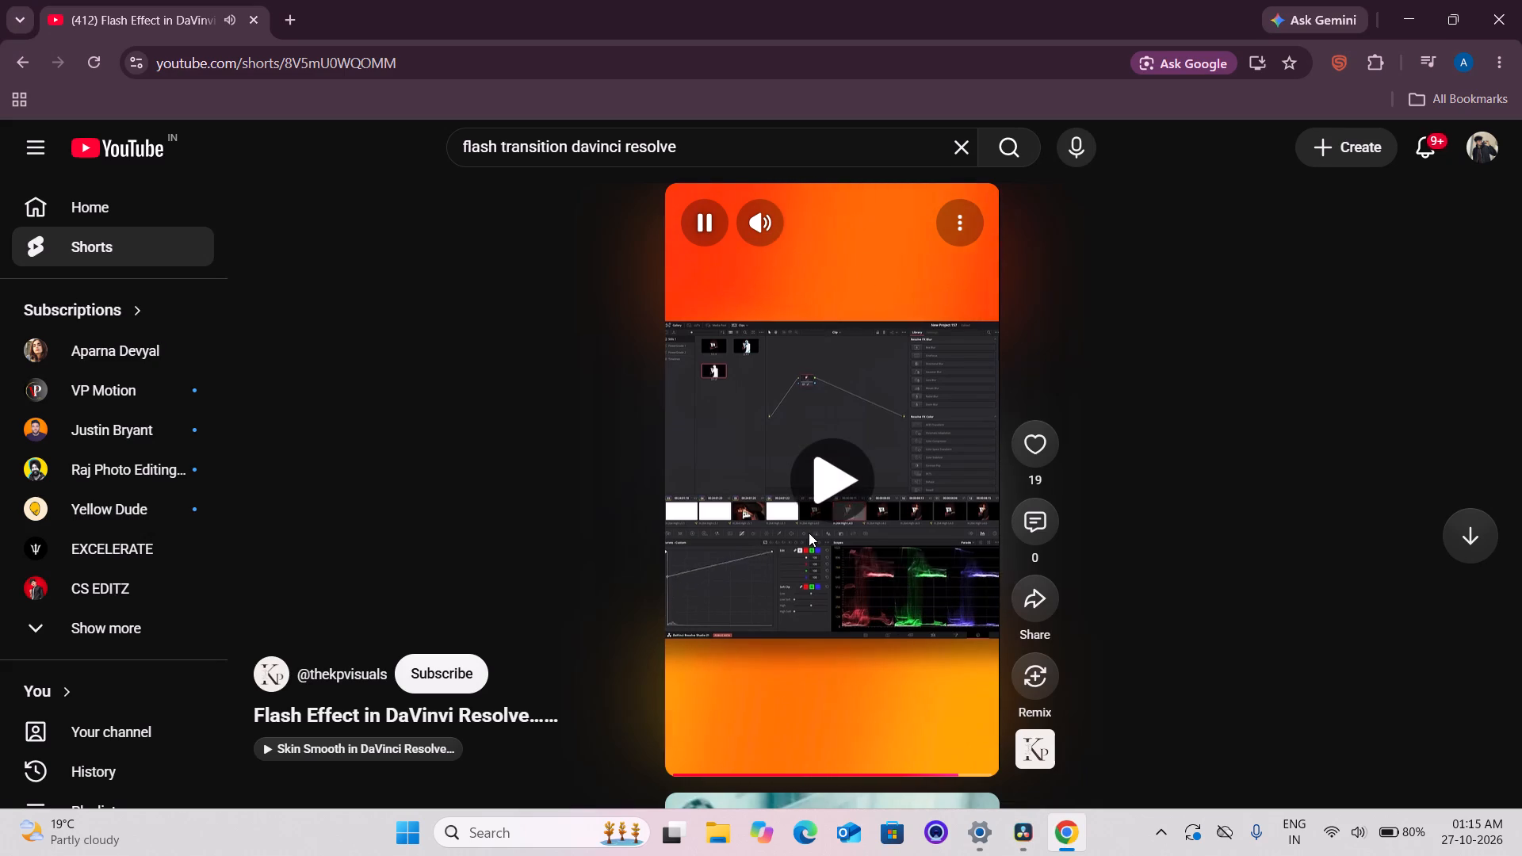
{"action": "left_click", "coordinate": [809, 533]}
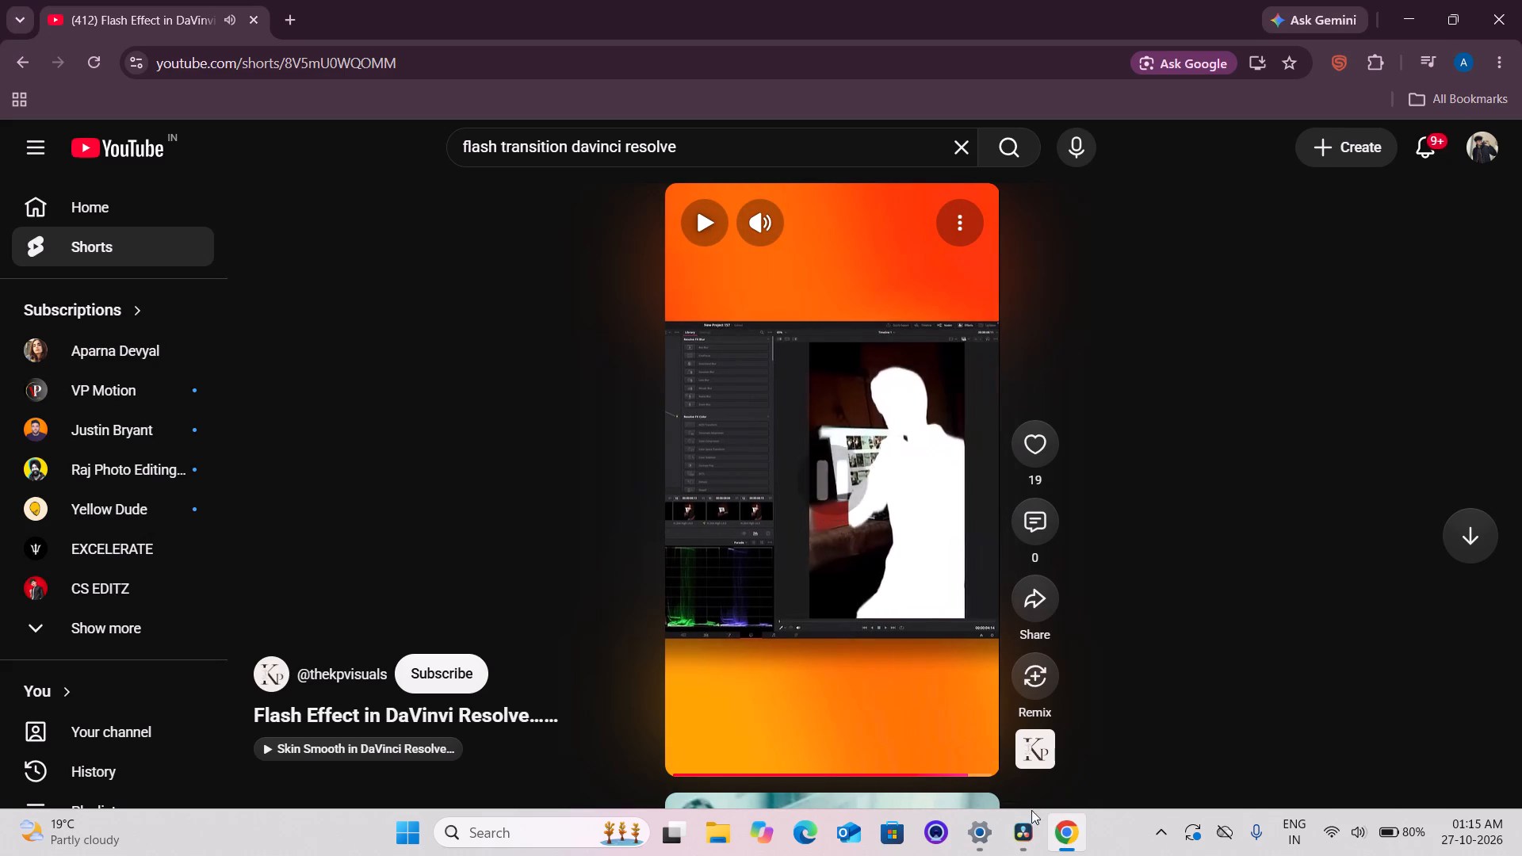
In DaVinci Resolve, raise the black point of the masked clip's custom curve to the maximum to turn the subject solid white.
{"action": "left_click", "coordinate": [1026, 843]}
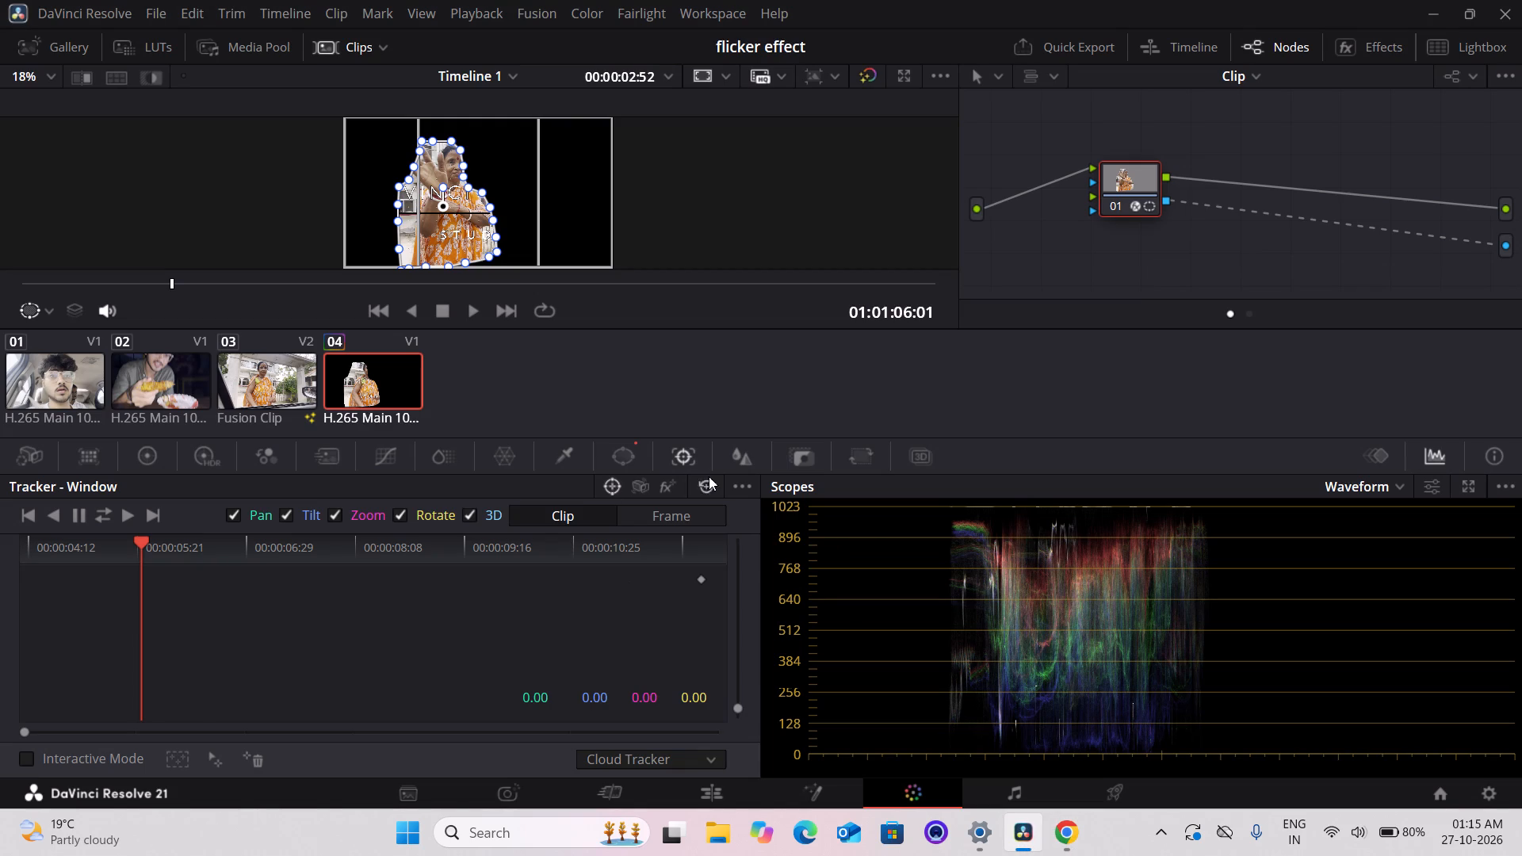
{"action": "left_click", "coordinate": [791, 467]}
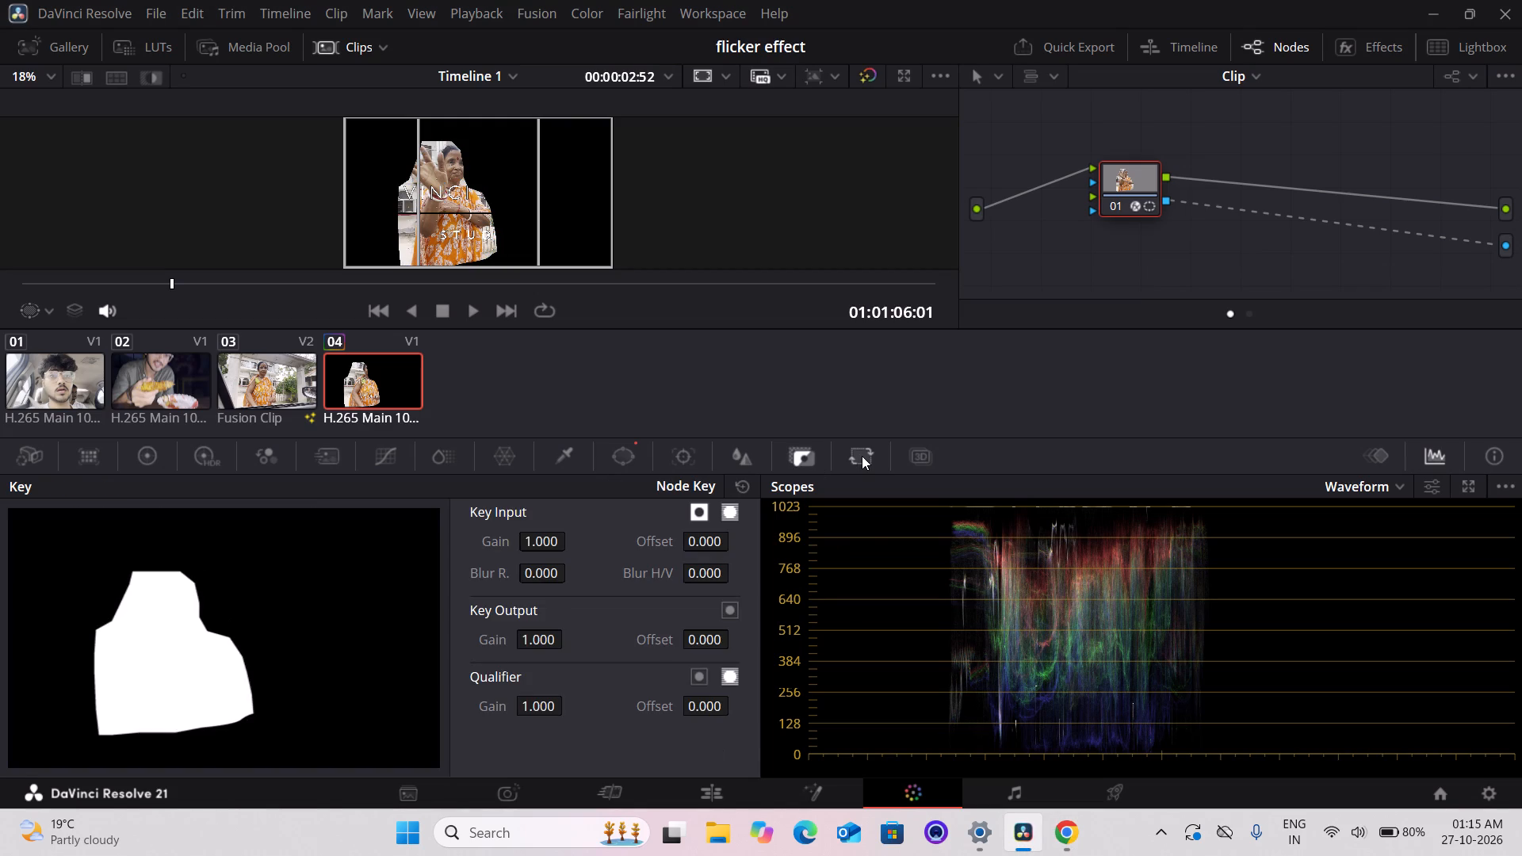
{"action": "left_click", "coordinate": [862, 456]}
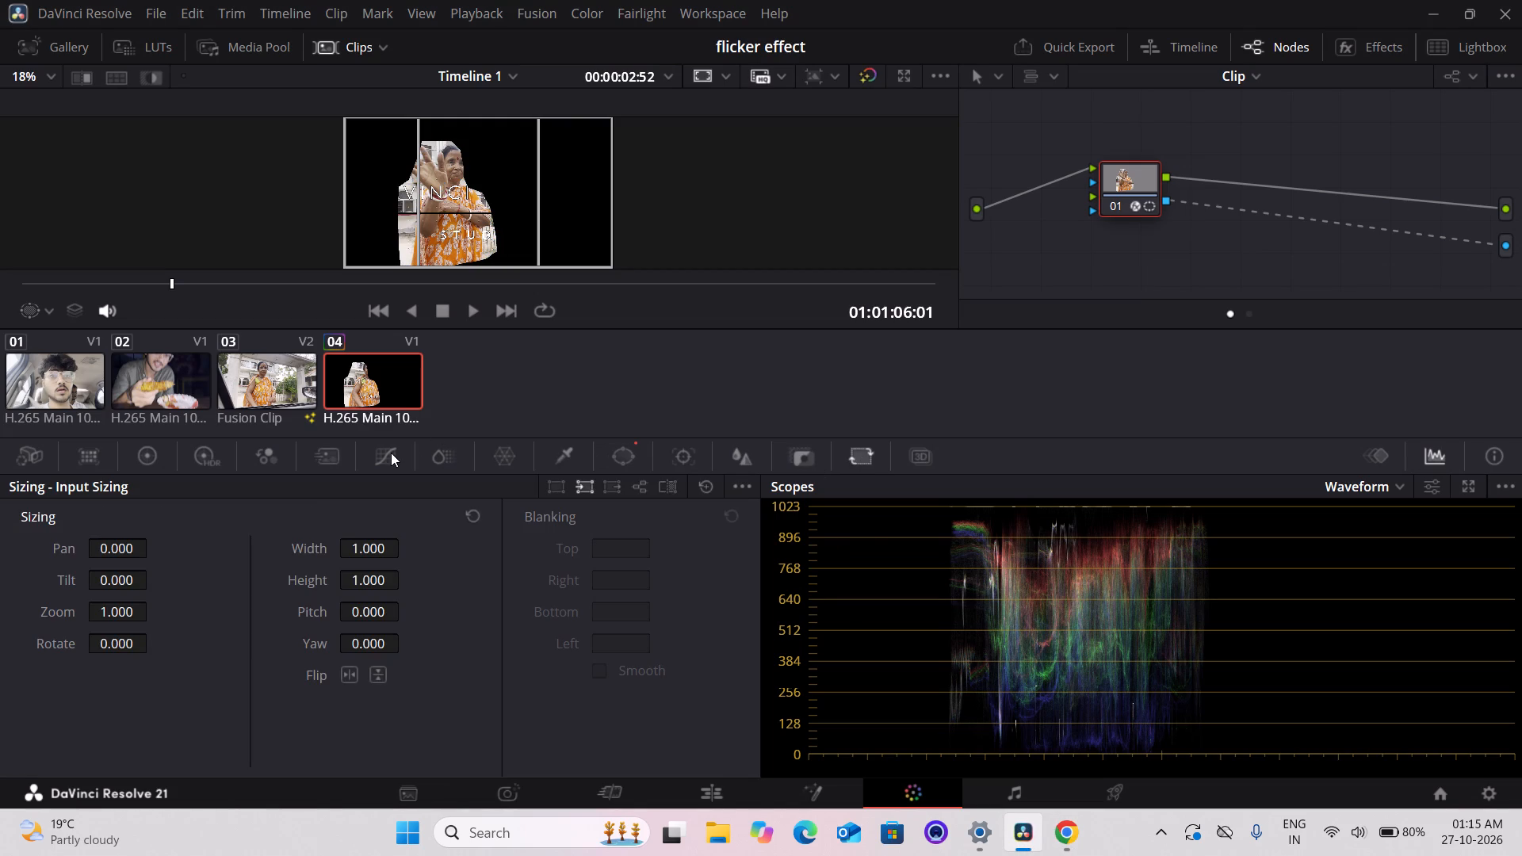
{"action": "left_click", "coordinate": [391, 453]}
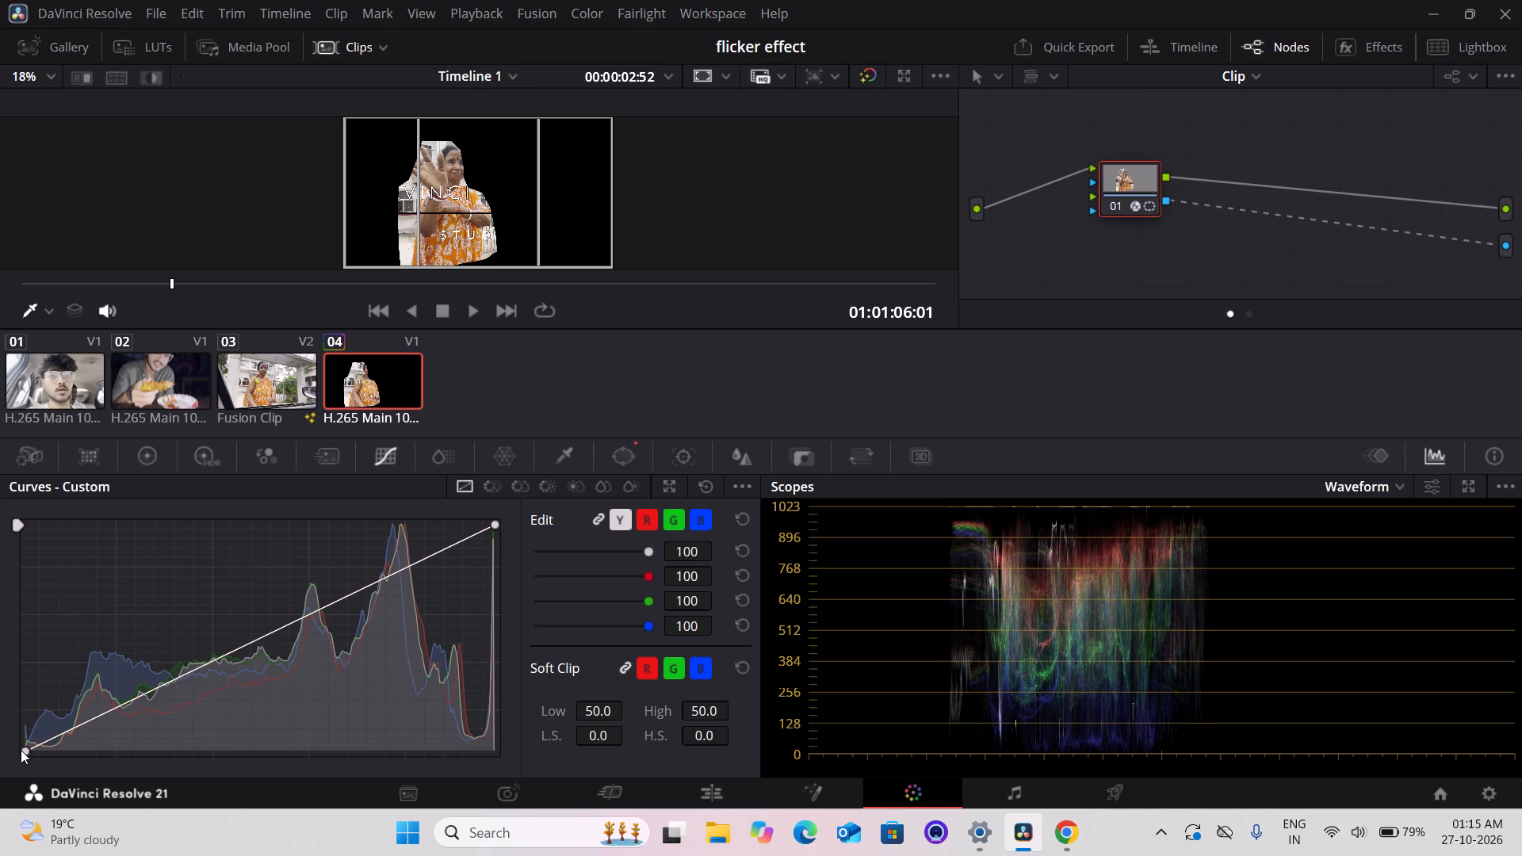
{"action": "left_click_drag", "start_coordinate": [21, 750], "coordinate": [0, 516]}
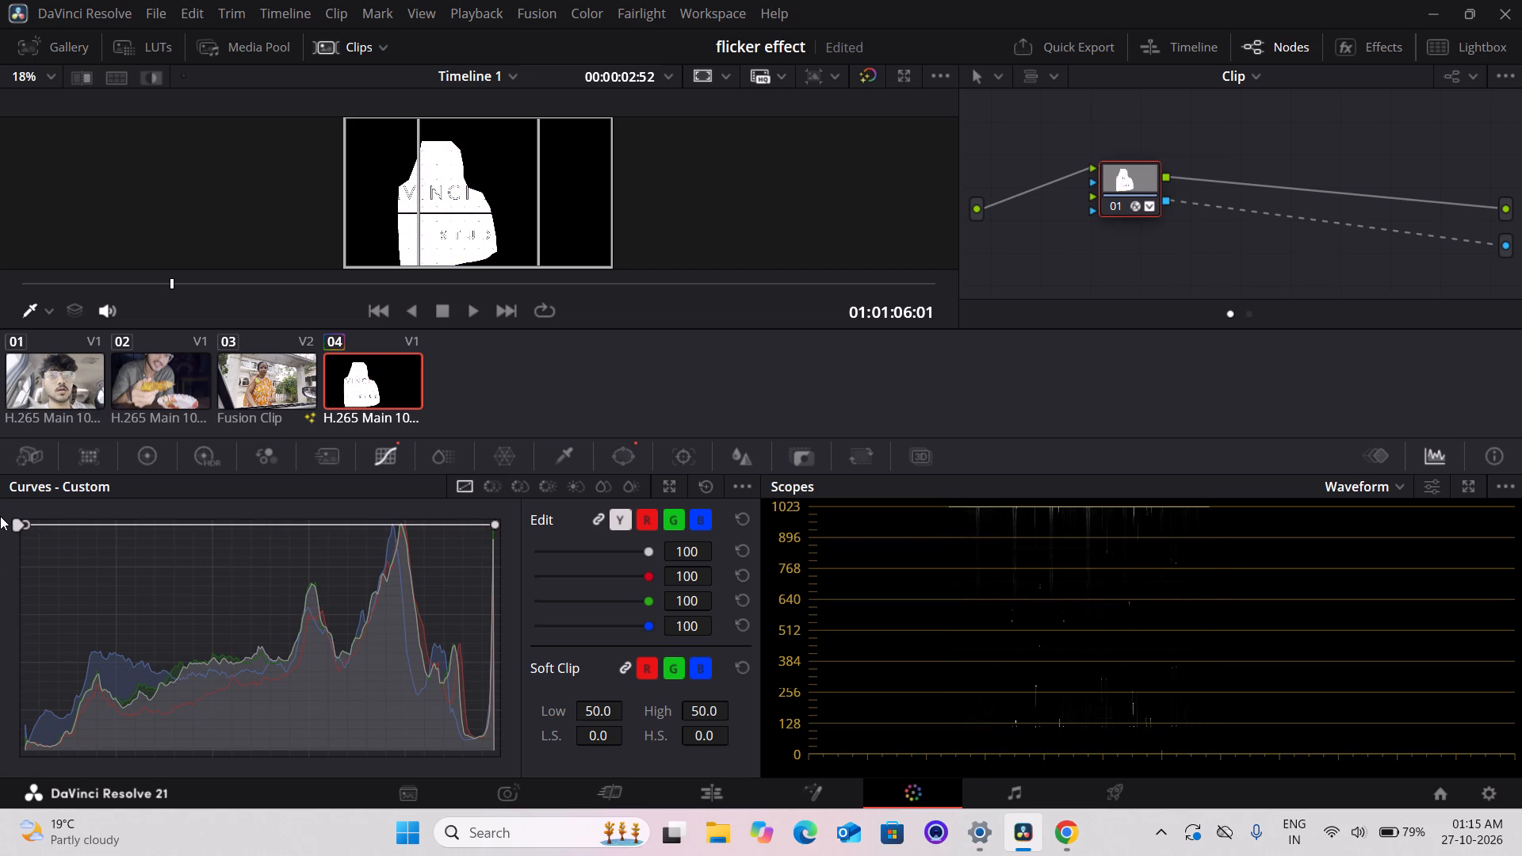
{"action": "left_click_drag", "start_coordinate": [0, 516], "coordinate": [0, 512]}
Return to the flash effect short in Chrome and play on to the part showing the finished edit timeline.
{"action": "left_click", "coordinate": [1069, 833]}
{"action": "left_click", "coordinate": [813, 506]}
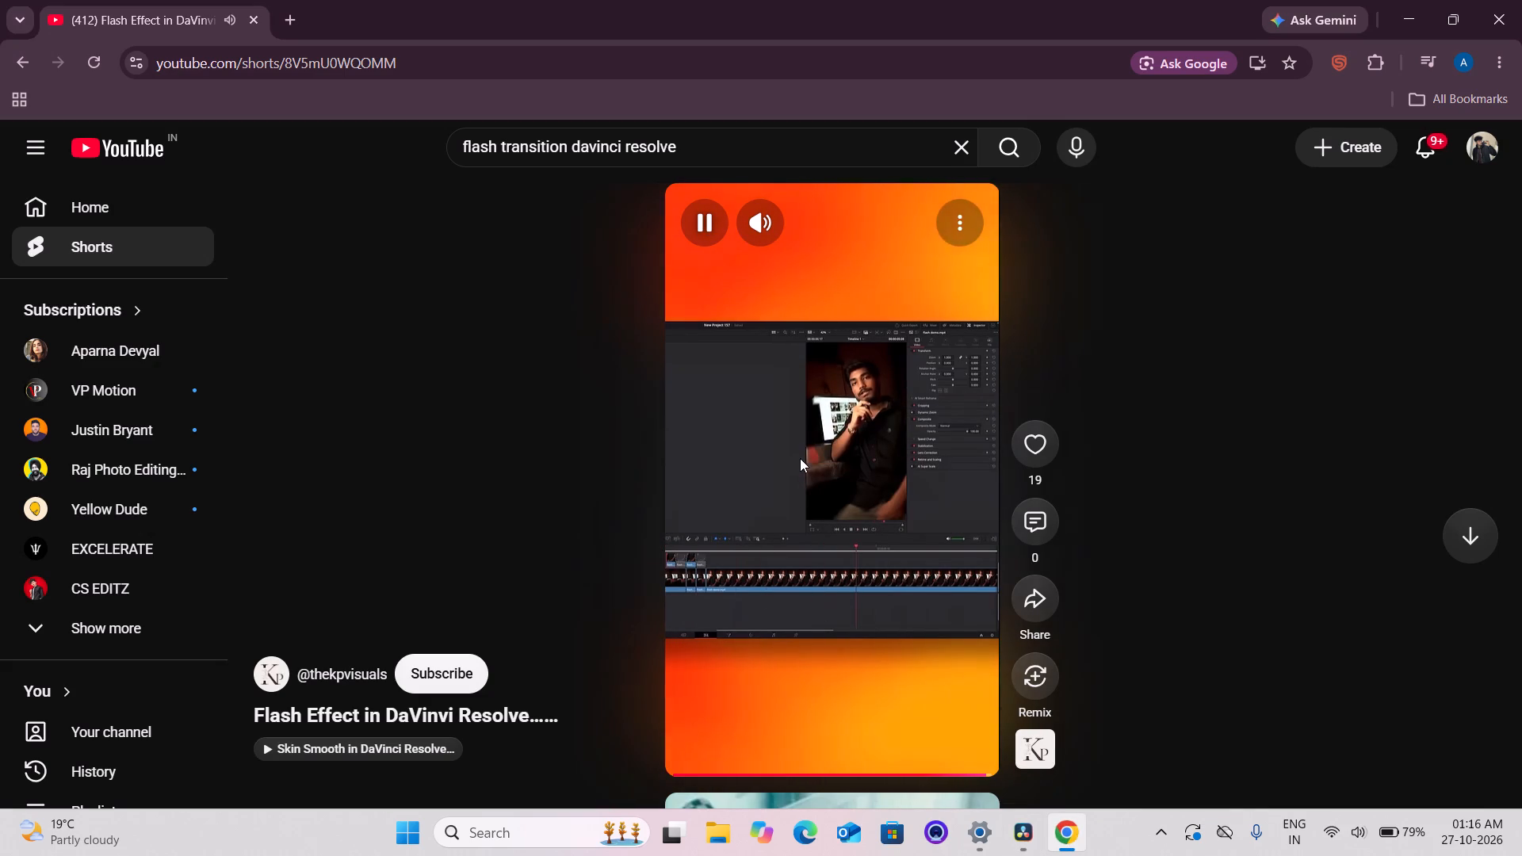
{"action": "left_click", "coordinate": [800, 458]}
Back on DaVinci Resolve's Edit page, scrub through the Fusion clip and the white masked clip to examine the flash.
{"action": "left_click", "coordinate": [1026, 852]}
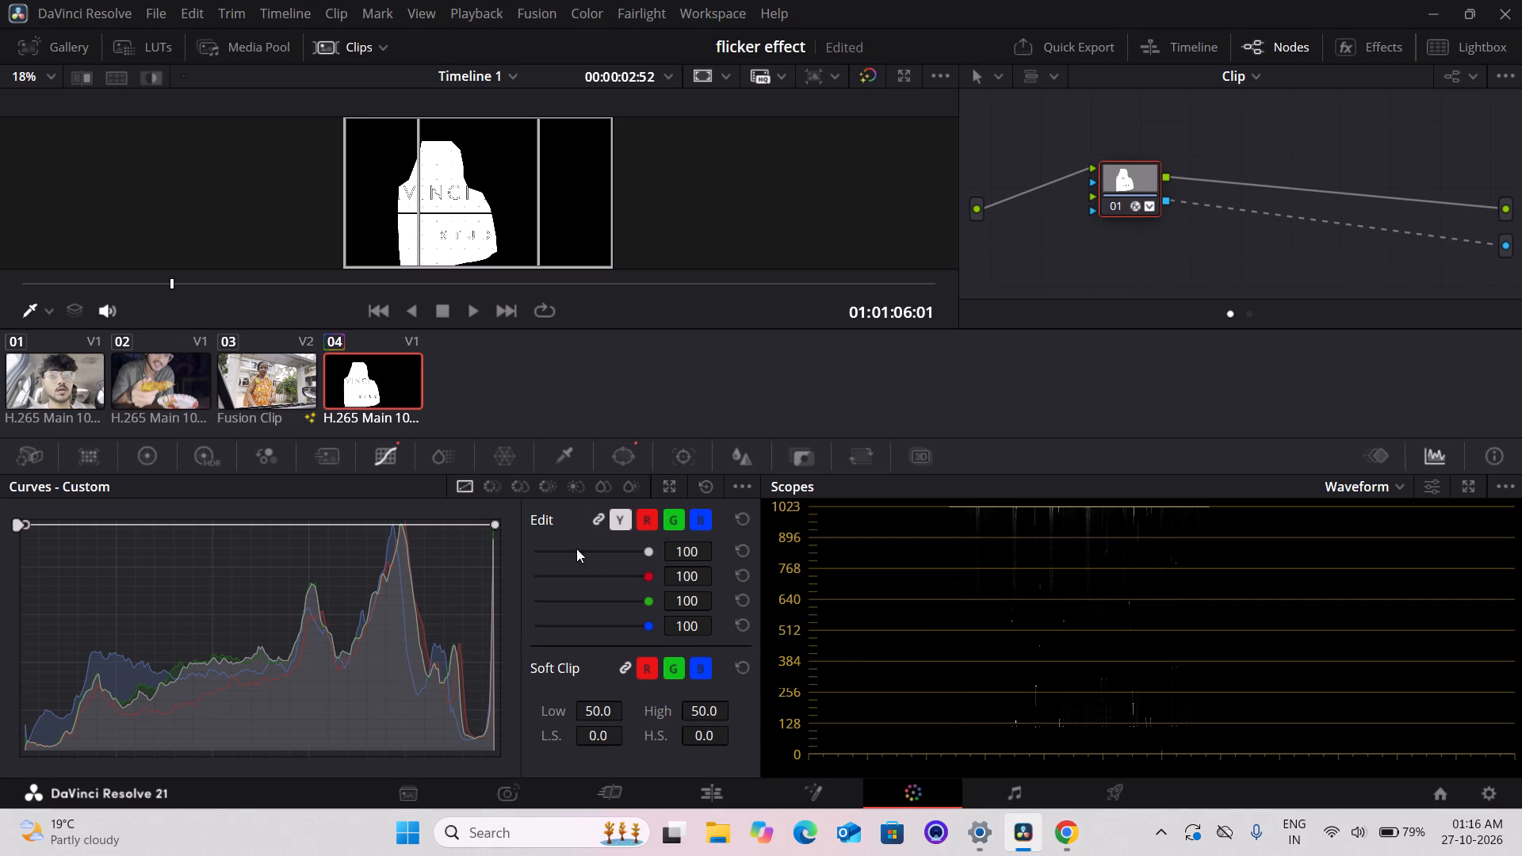
{"action": "left_click", "coordinate": [794, 800]}
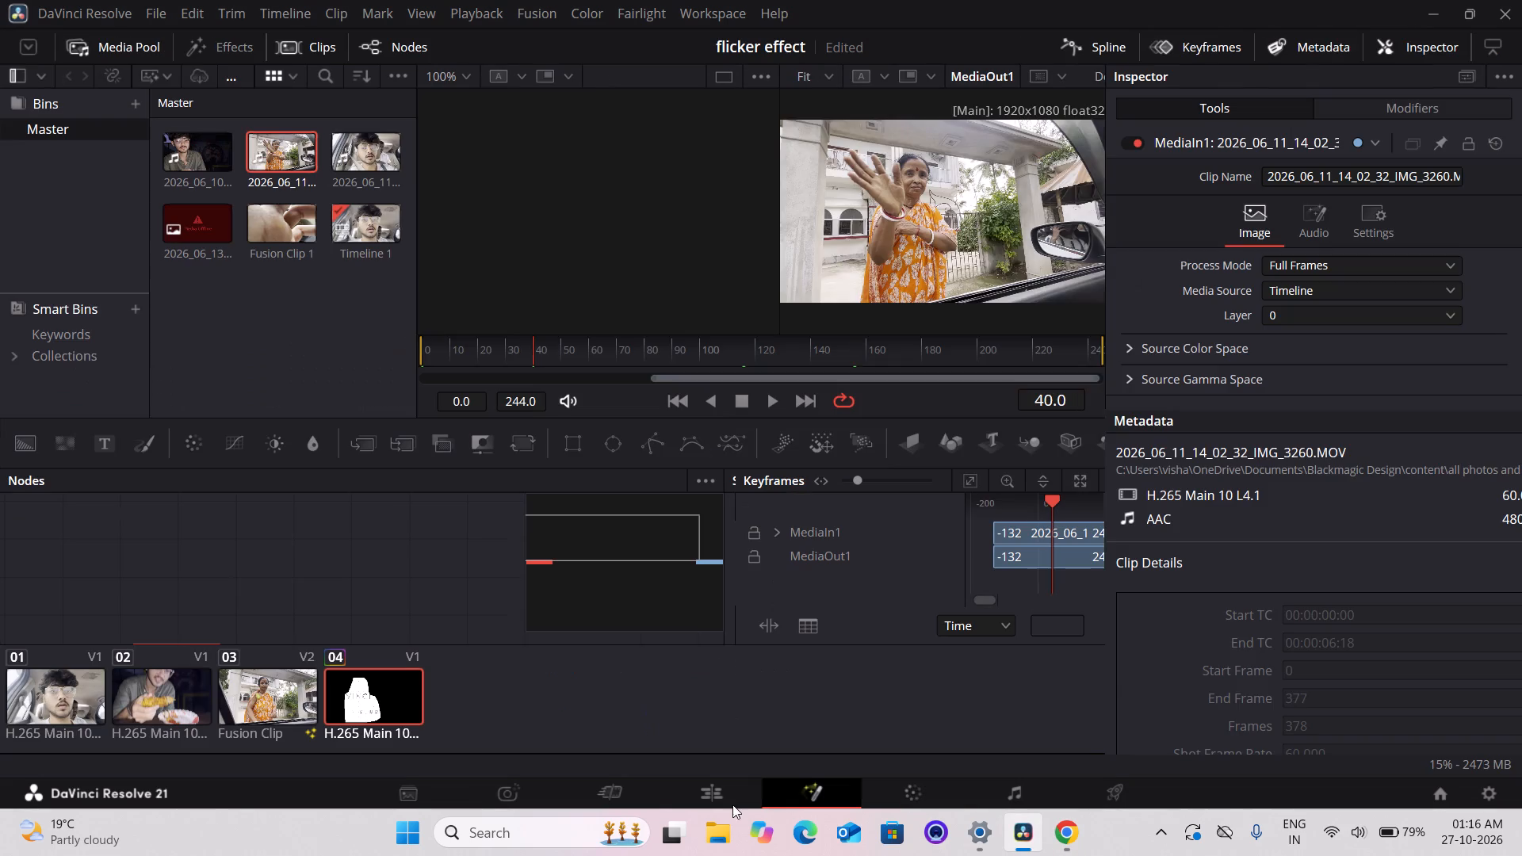
{"action": "left_click", "coordinate": [716, 792]}
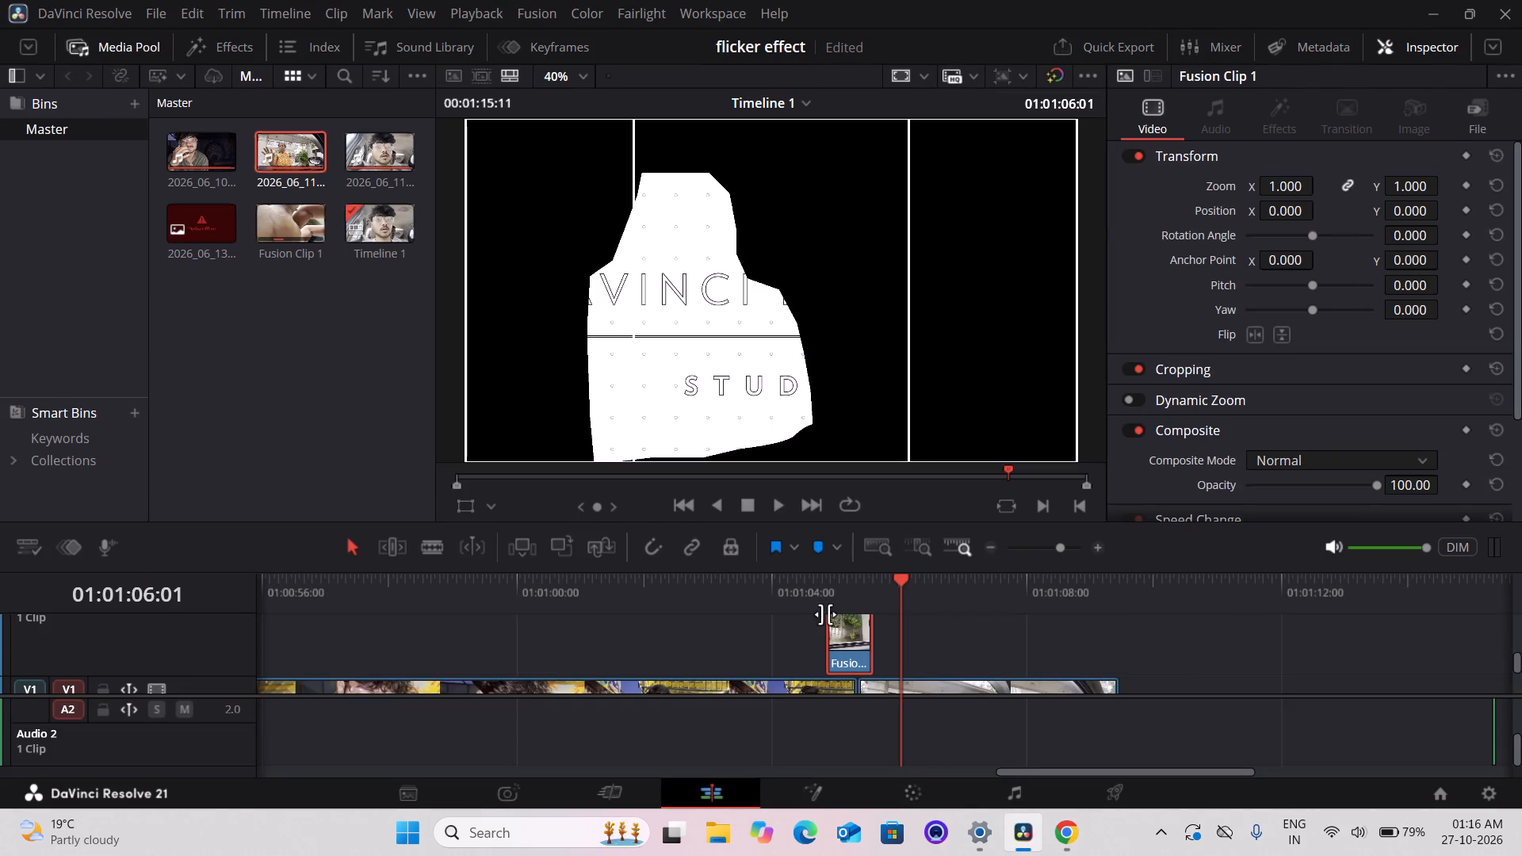
{"action": "left_click", "coordinate": [828, 586]}
{"action": "left_click", "coordinate": [836, 582]}
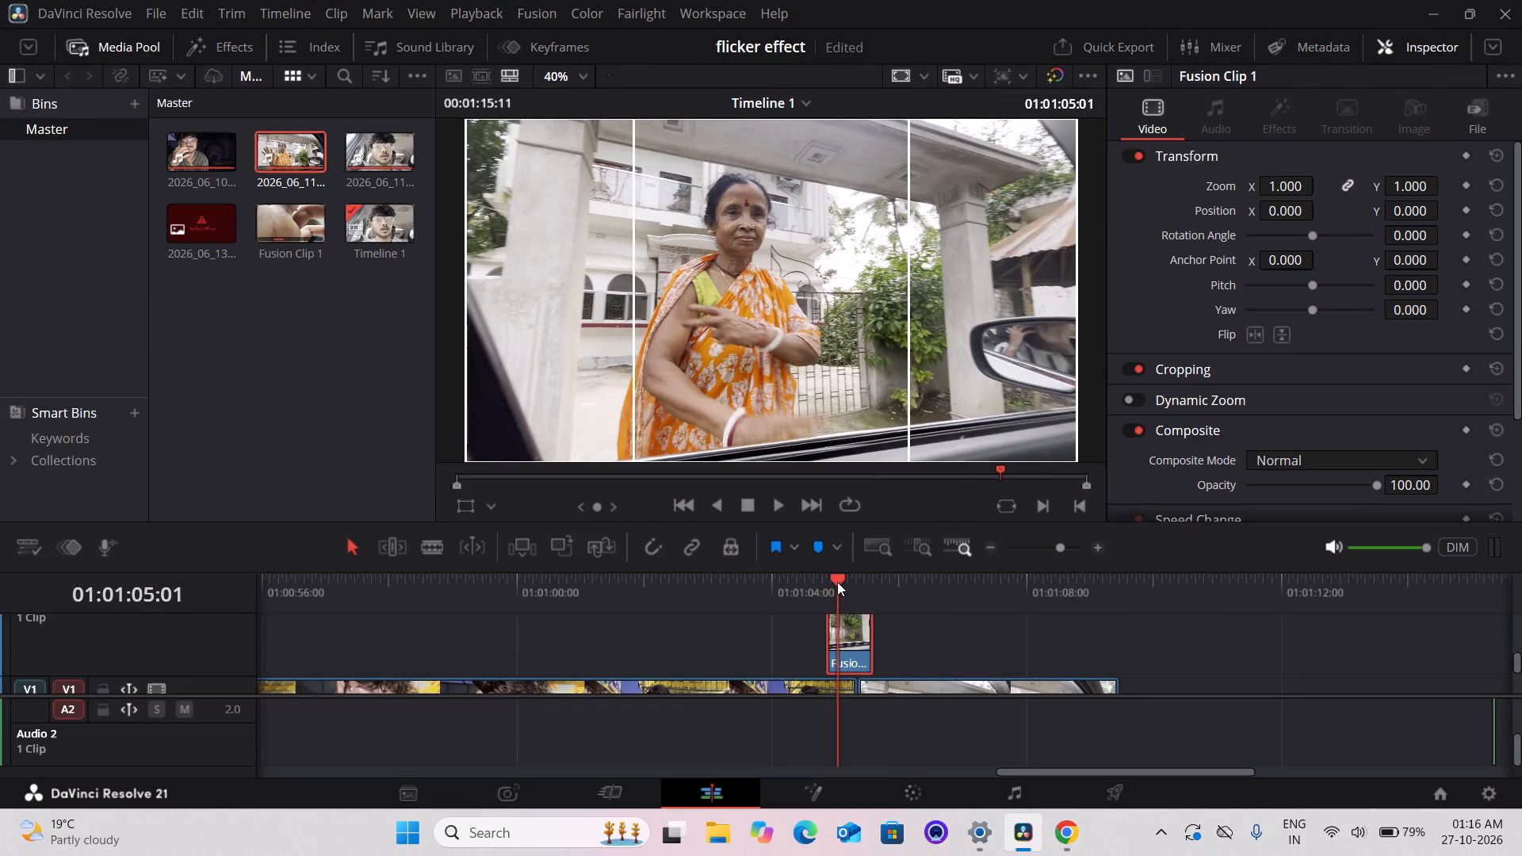
{"action": "double_click", "coordinate": [850, 581]}
{"action": "left_click", "coordinate": [859, 580]}
{"action": "left_click_drag", "start_coordinate": [866, 581], "coordinate": [875, 581]}
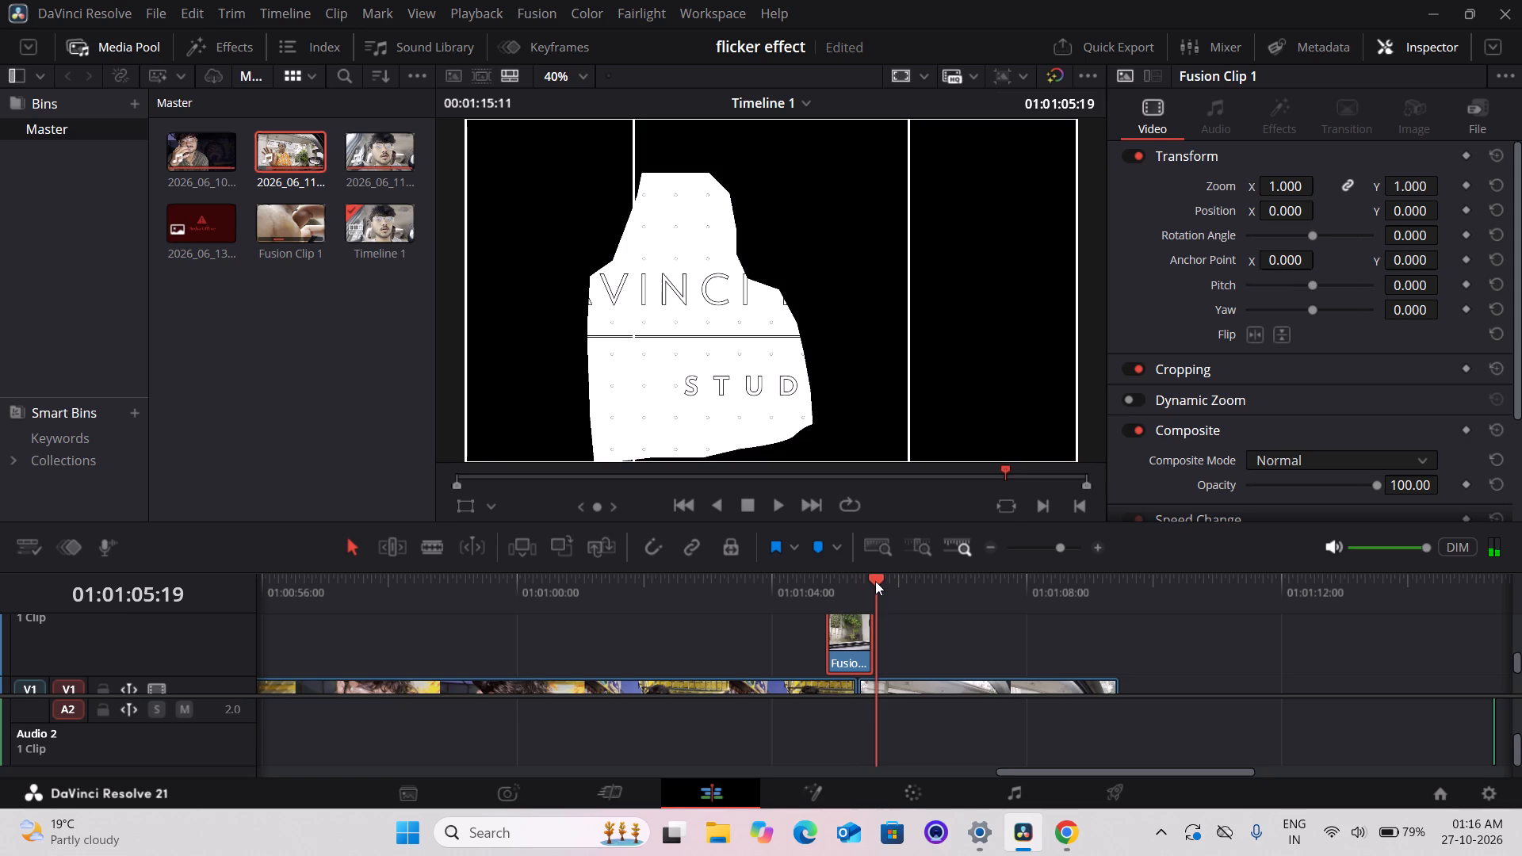
{"action": "left_click_drag", "start_coordinate": [875, 581], "coordinate": [1015, 528]}
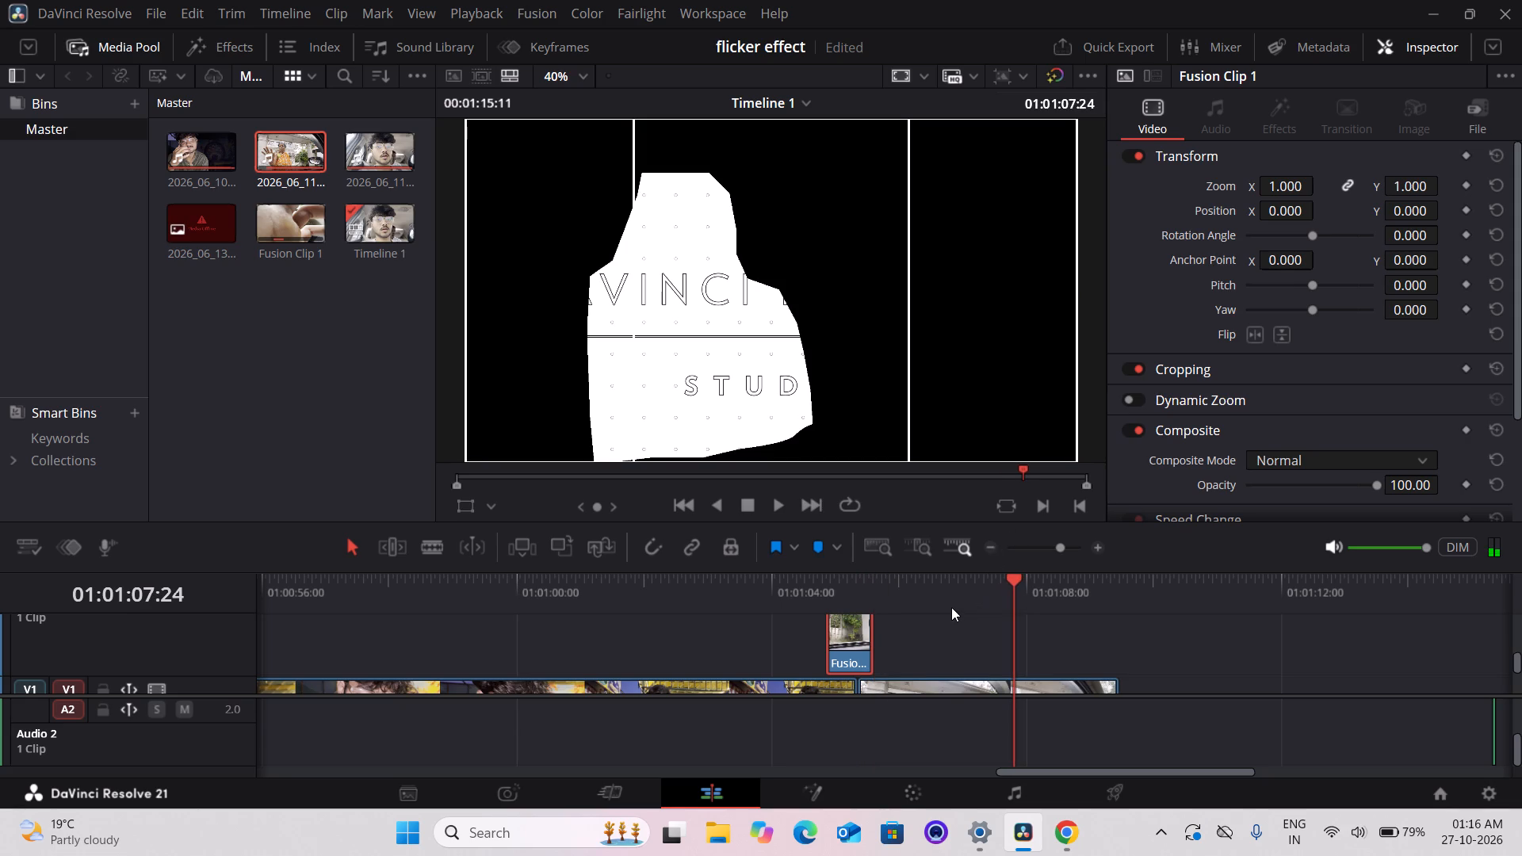
{"action": "double_click", "coordinate": [951, 607]}
{"action": "left_click_drag", "start_coordinate": [935, 608], "coordinate": [920, 615]}
{"action": "left_click", "coordinate": [910, 616]}
{"action": "left_click", "coordinate": [905, 617]}
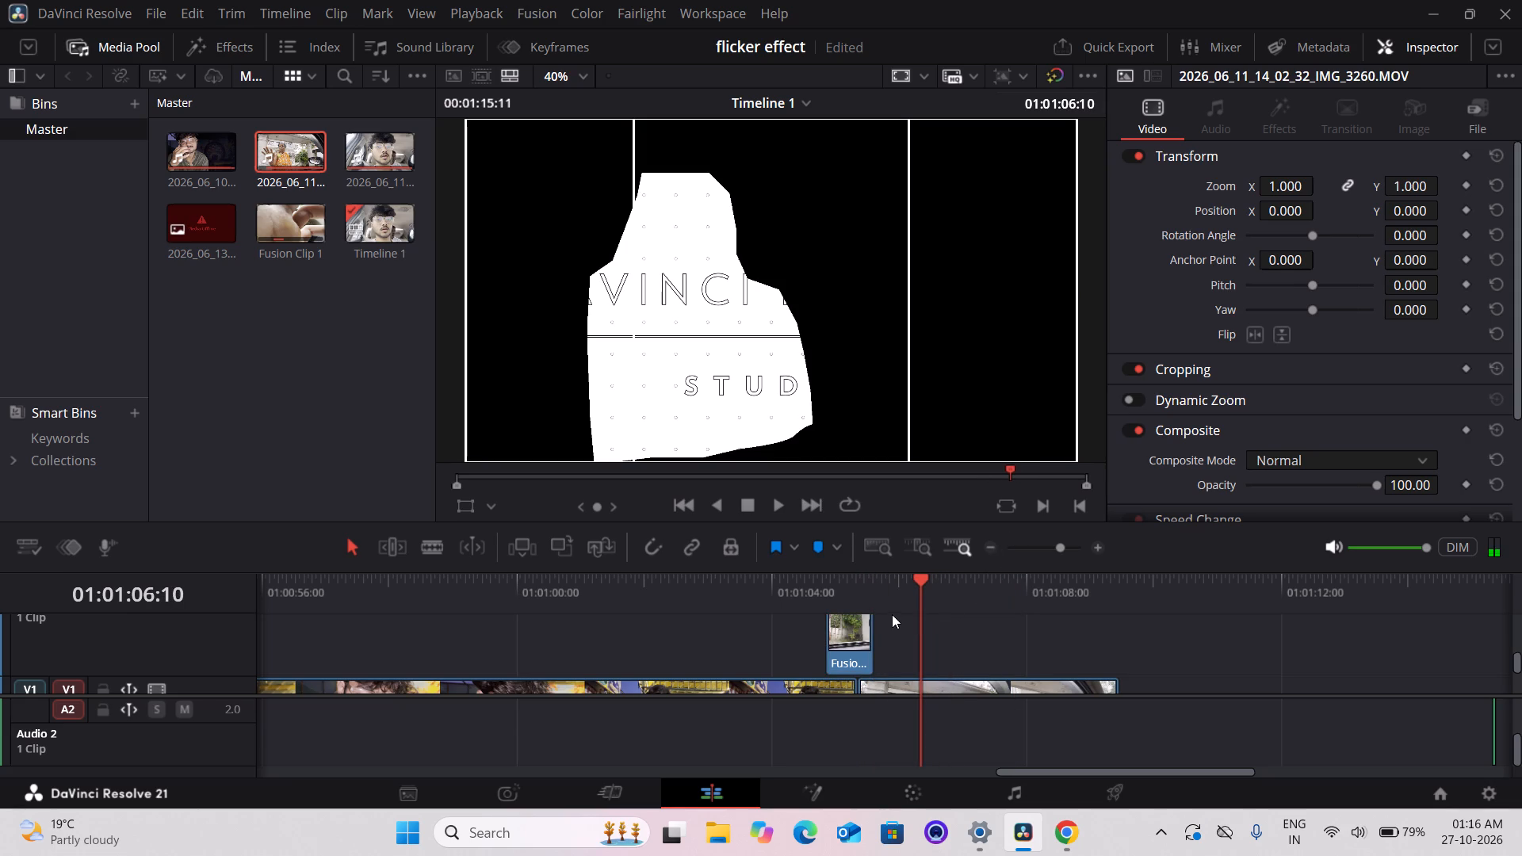
{"action": "left_click", "coordinate": [889, 620]}
{"action": "left_click", "coordinate": [877, 605]}
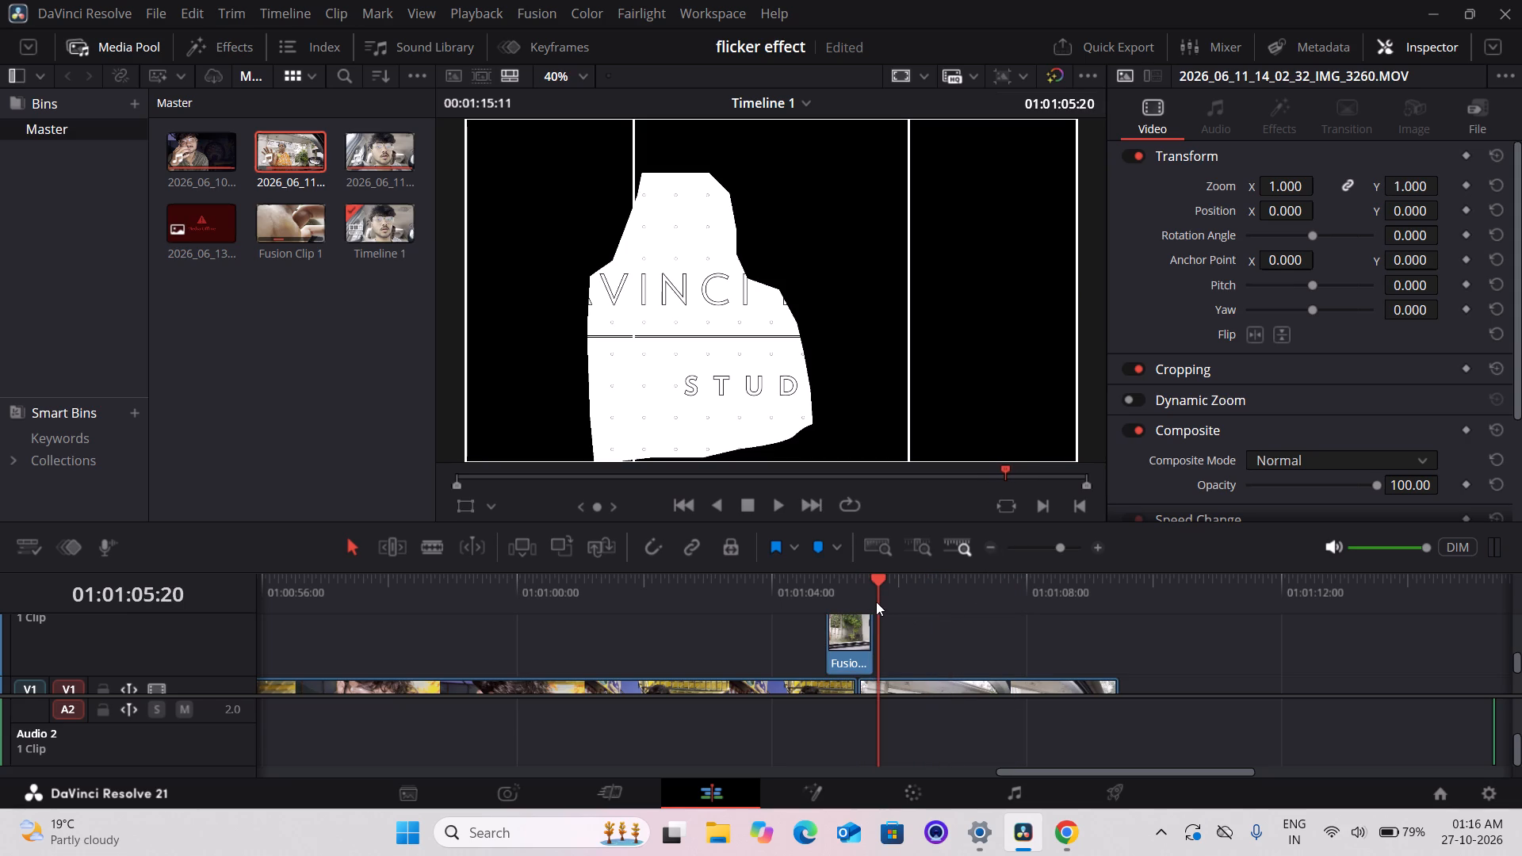
{"action": "left_click", "coordinate": [877, 598]}
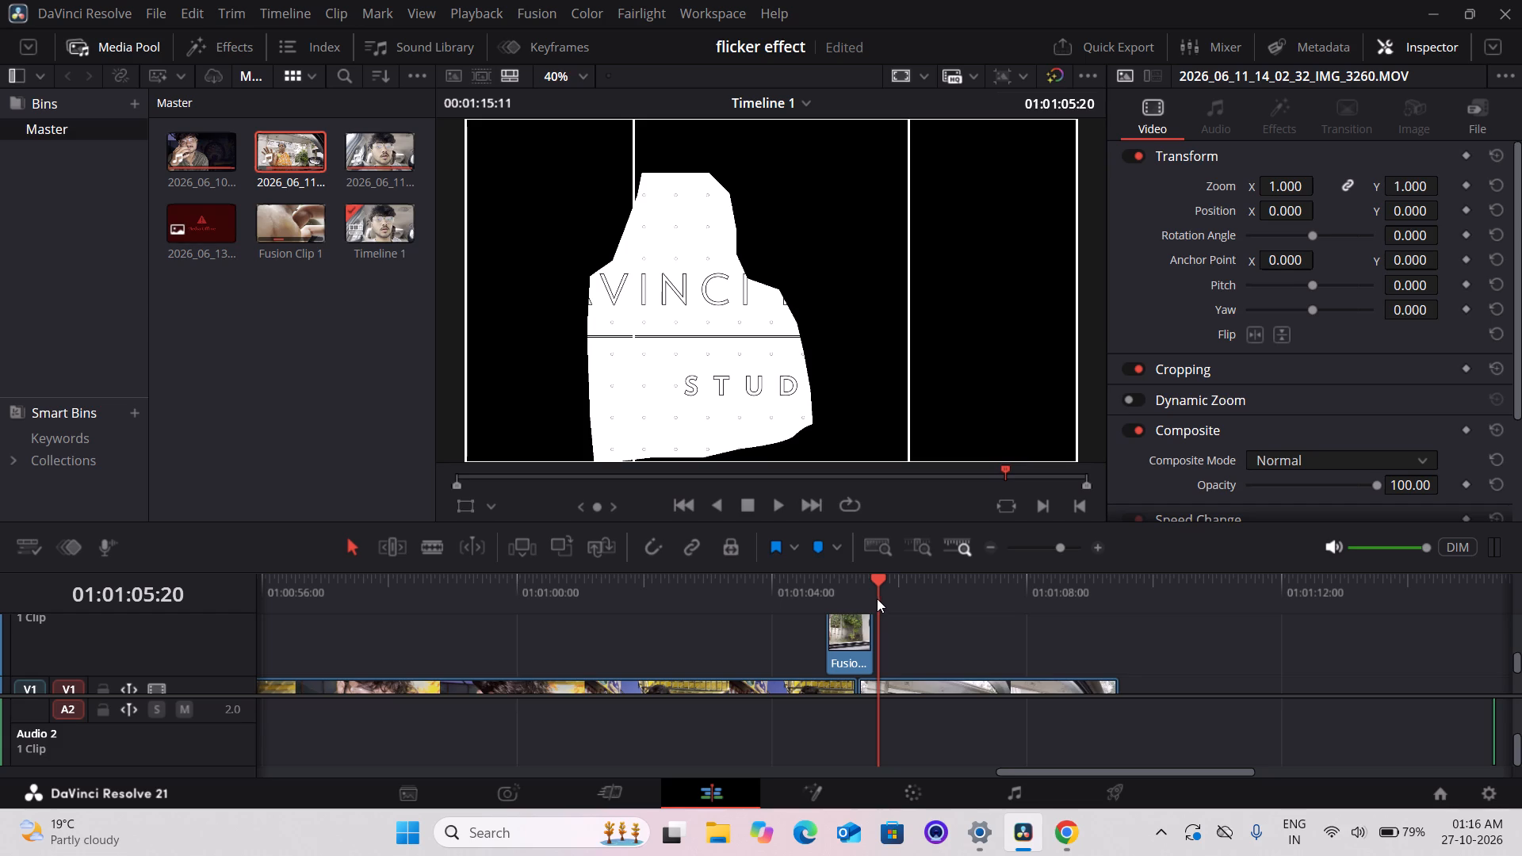
Blade out a short section of the white masked clip on V1 starting at 01:01:05:23 and ripple-delete it.
{"action": "left_click", "coordinate": [885, 598]}
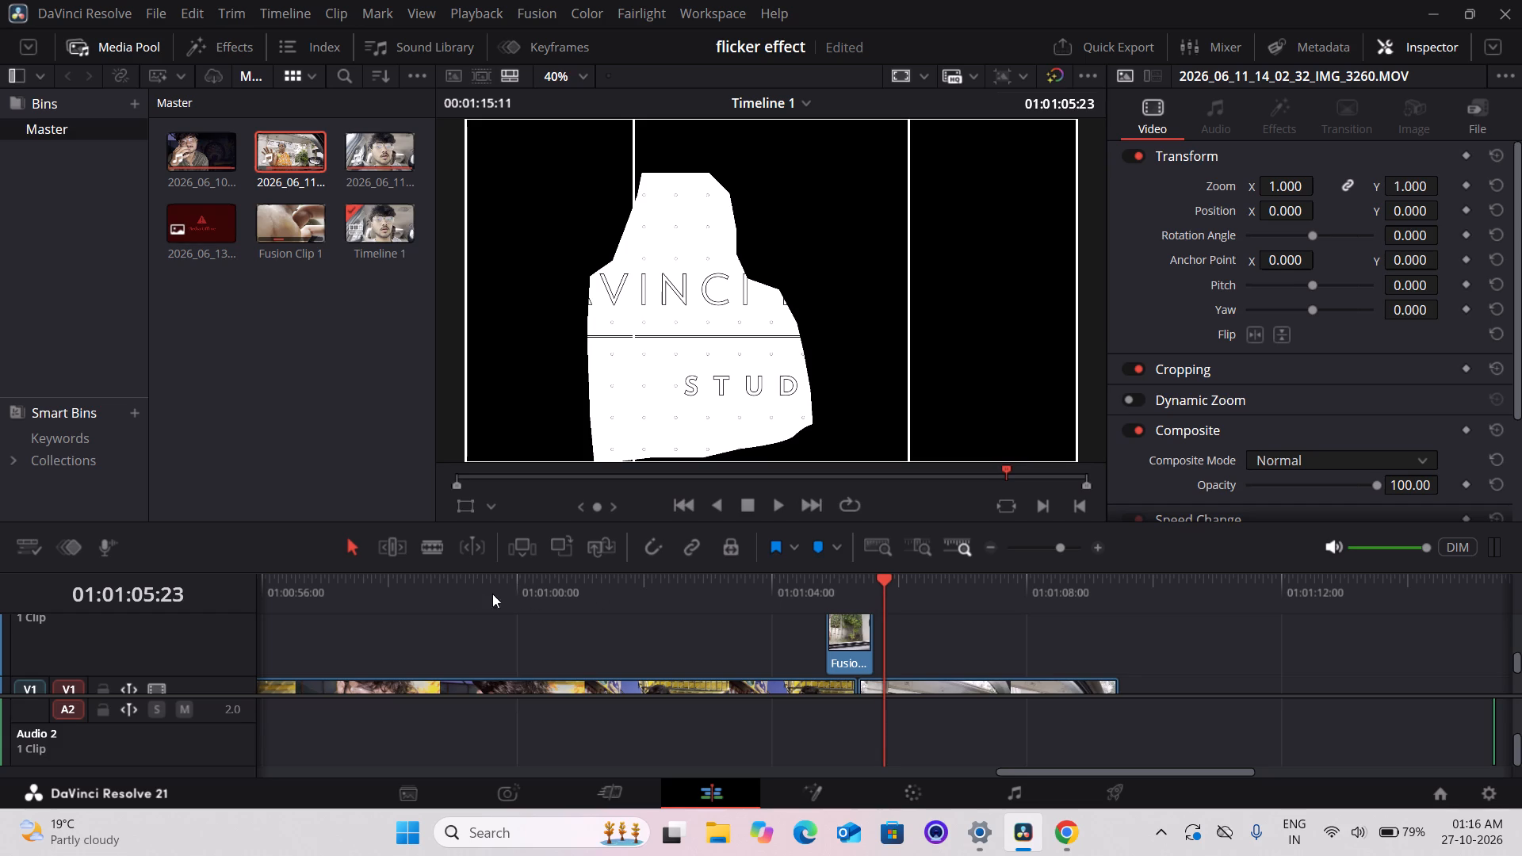
{"action": "left_click", "coordinate": [432, 560]}
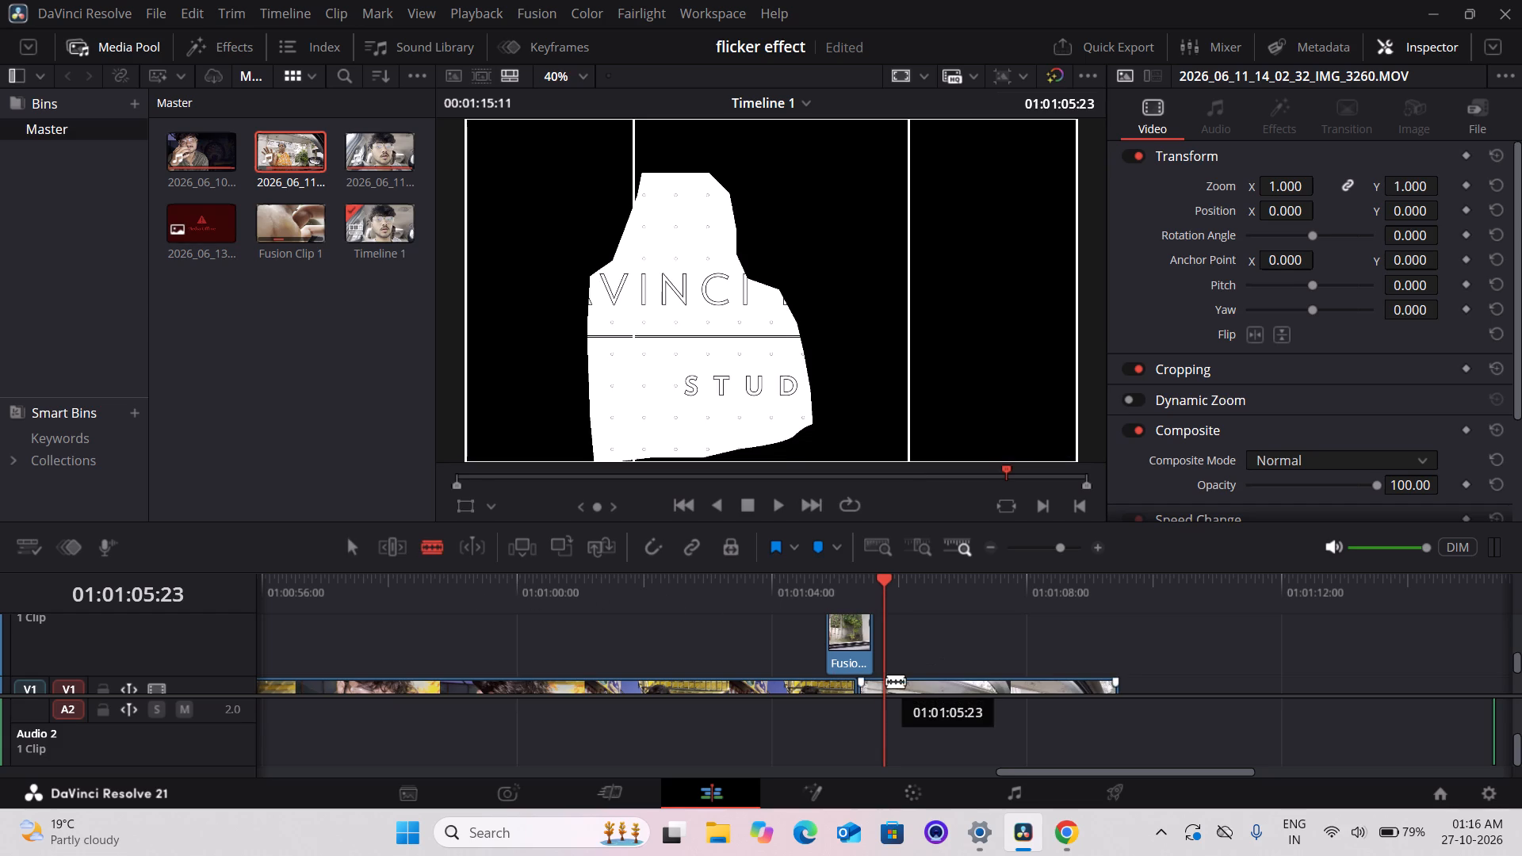
{"action": "left_click", "coordinate": [886, 681]}
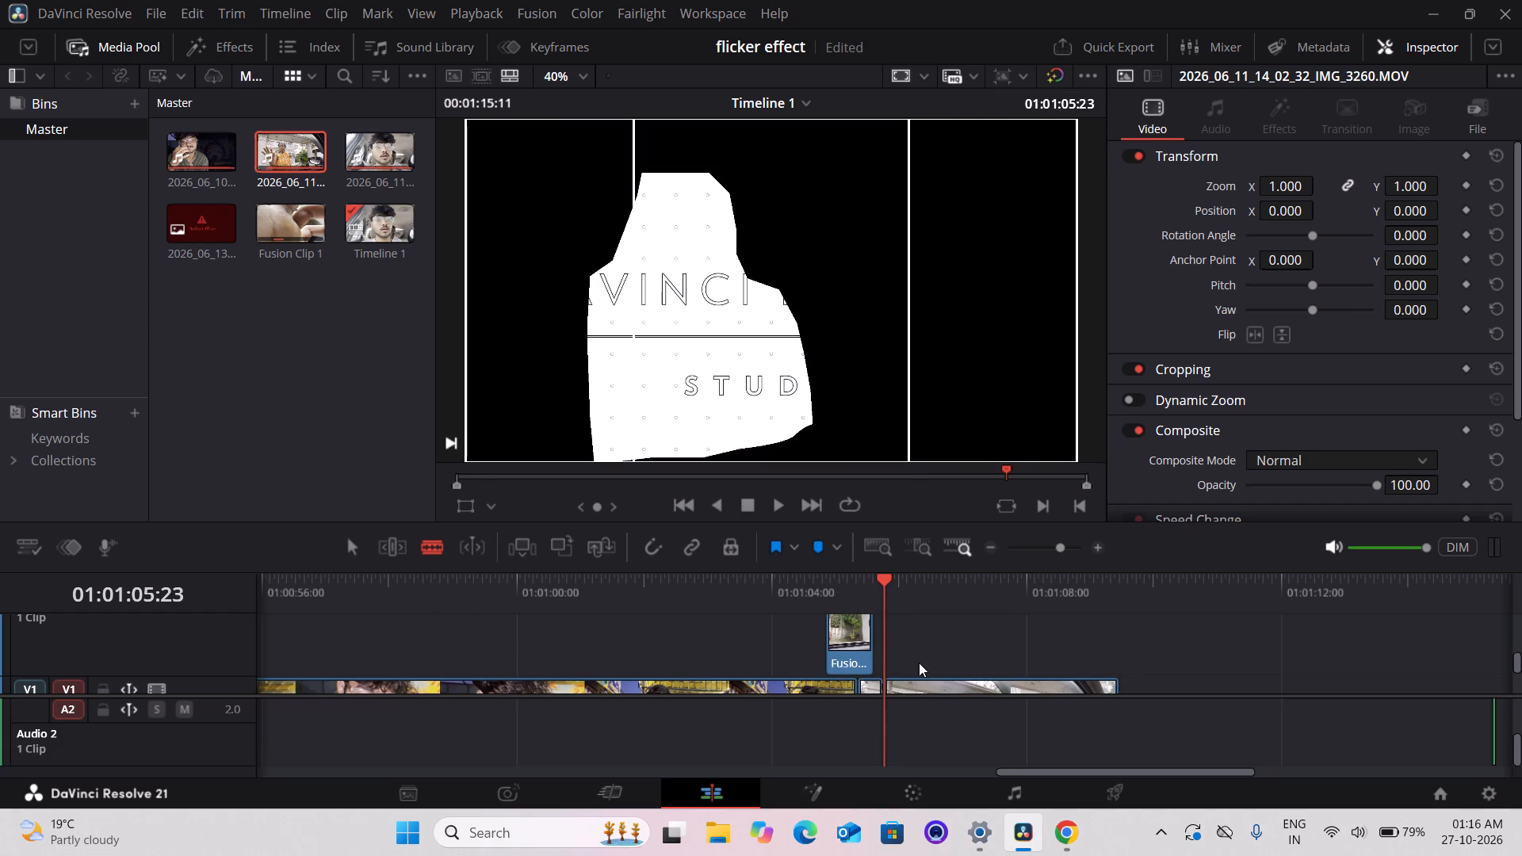
{"action": "left_click", "coordinate": [924, 678]}
{"action": "left_click", "coordinate": [340, 550]}
{"action": "left_click", "coordinate": [900, 685]}
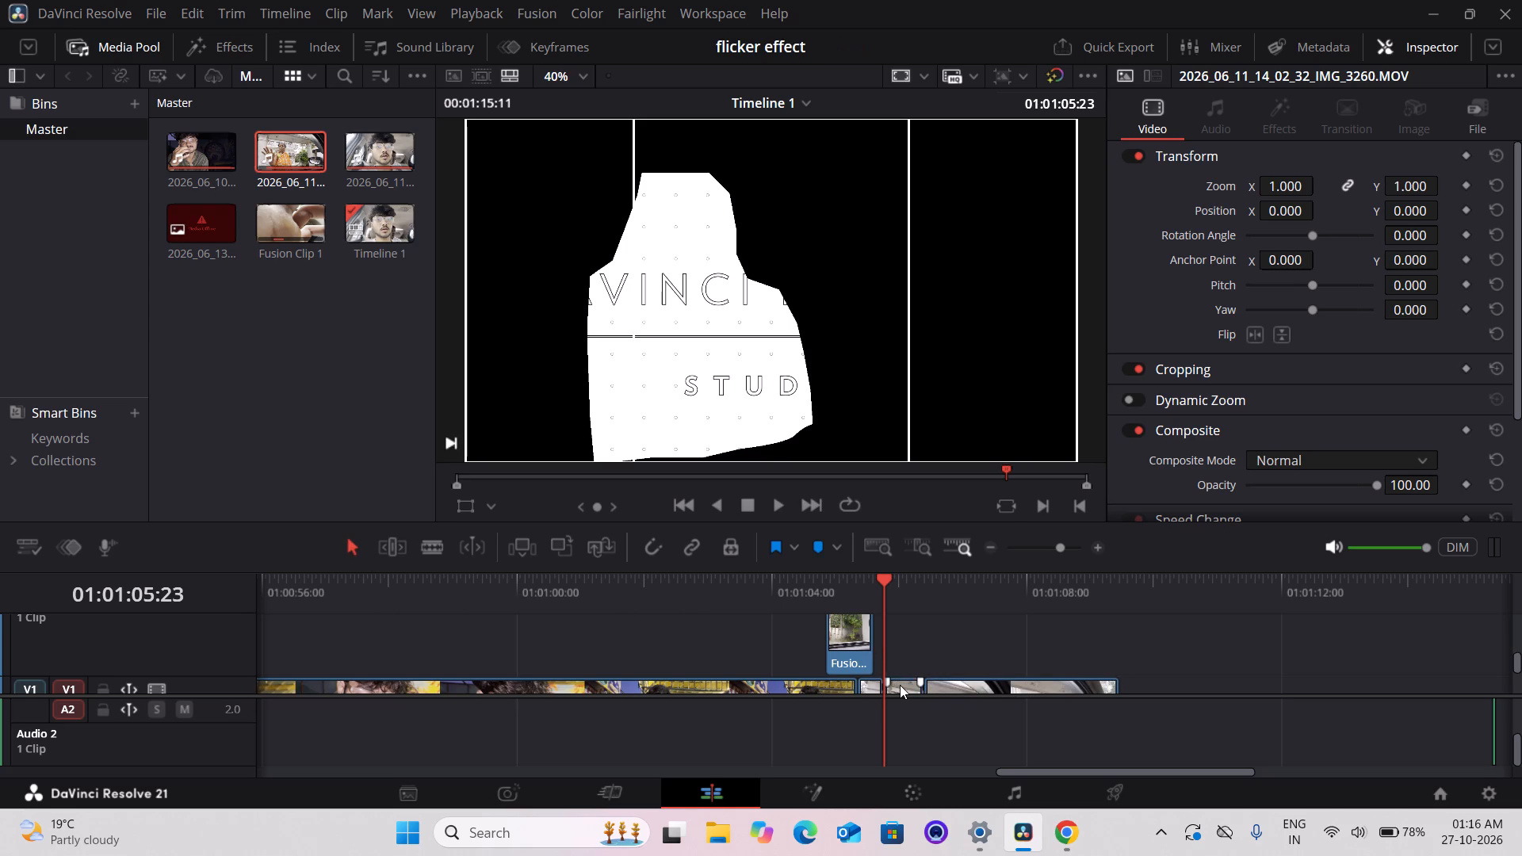
{"action": "key", "text": "Delete"}
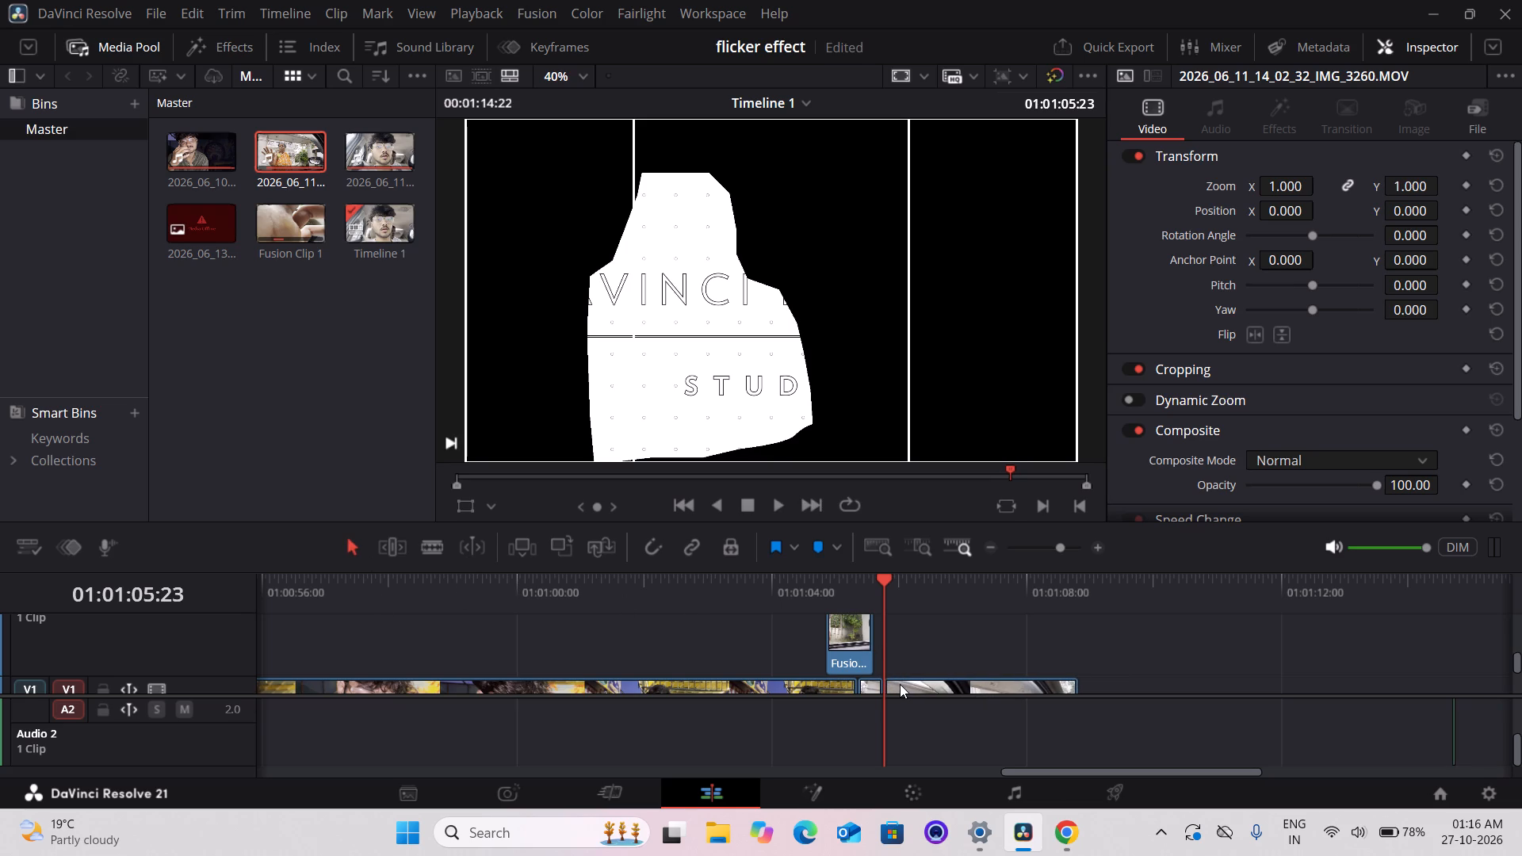
Move the remaining white masked clip on V1 a few frames later to leave a small gap before it.
{"action": "left_click_drag", "start_coordinate": [912, 685], "coordinate": [927, 684]}
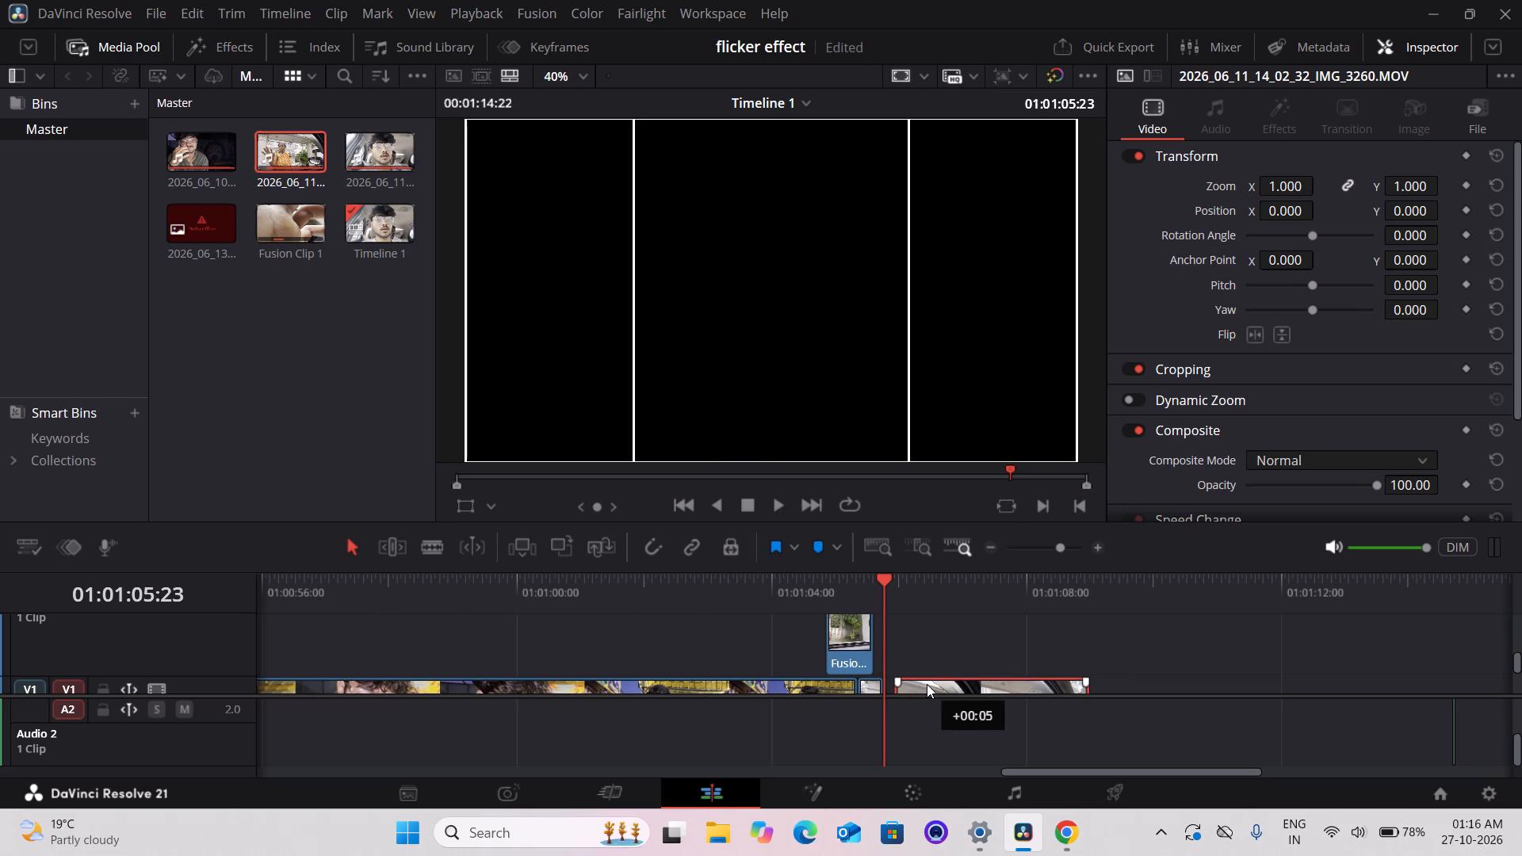
{"action": "left_click_drag", "start_coordinate": [927, 684], "coordinate": [931, 683]}
{"action": "left_click_drag", "start_coordinate": [921, 687], "coordinate": [914, 690]}
{"action": "left_click_drag", "start_coordinate": [920, 682], "coordinate": [912, 686]}
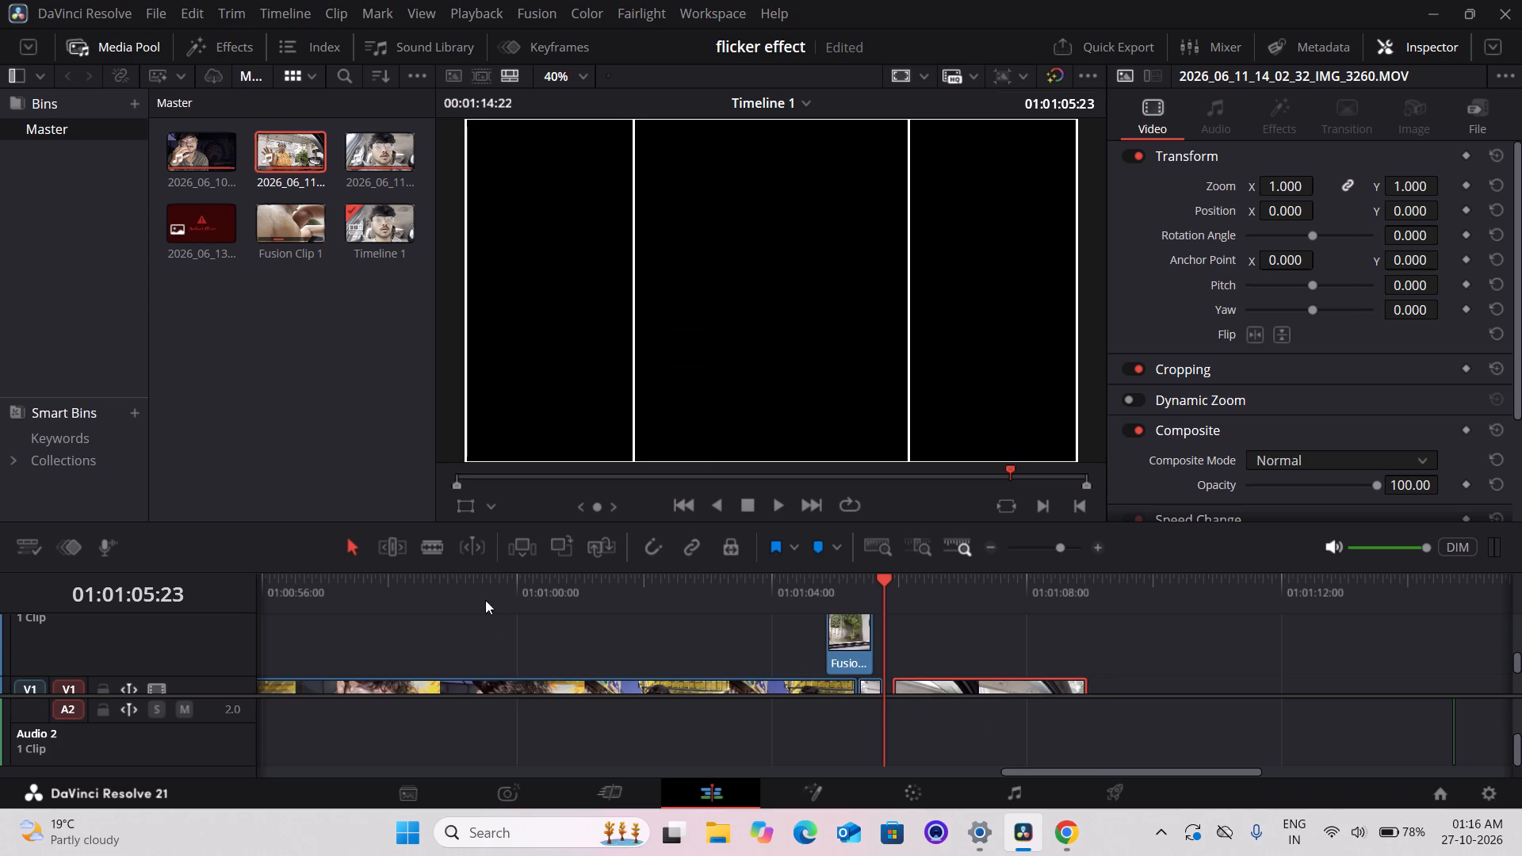
Split the remaining white masked clip on V1 into five short pieces with four blade cuts, the first at about 01:01:06:13.
{"action": "left_click", "coordinate": [425, 557]}
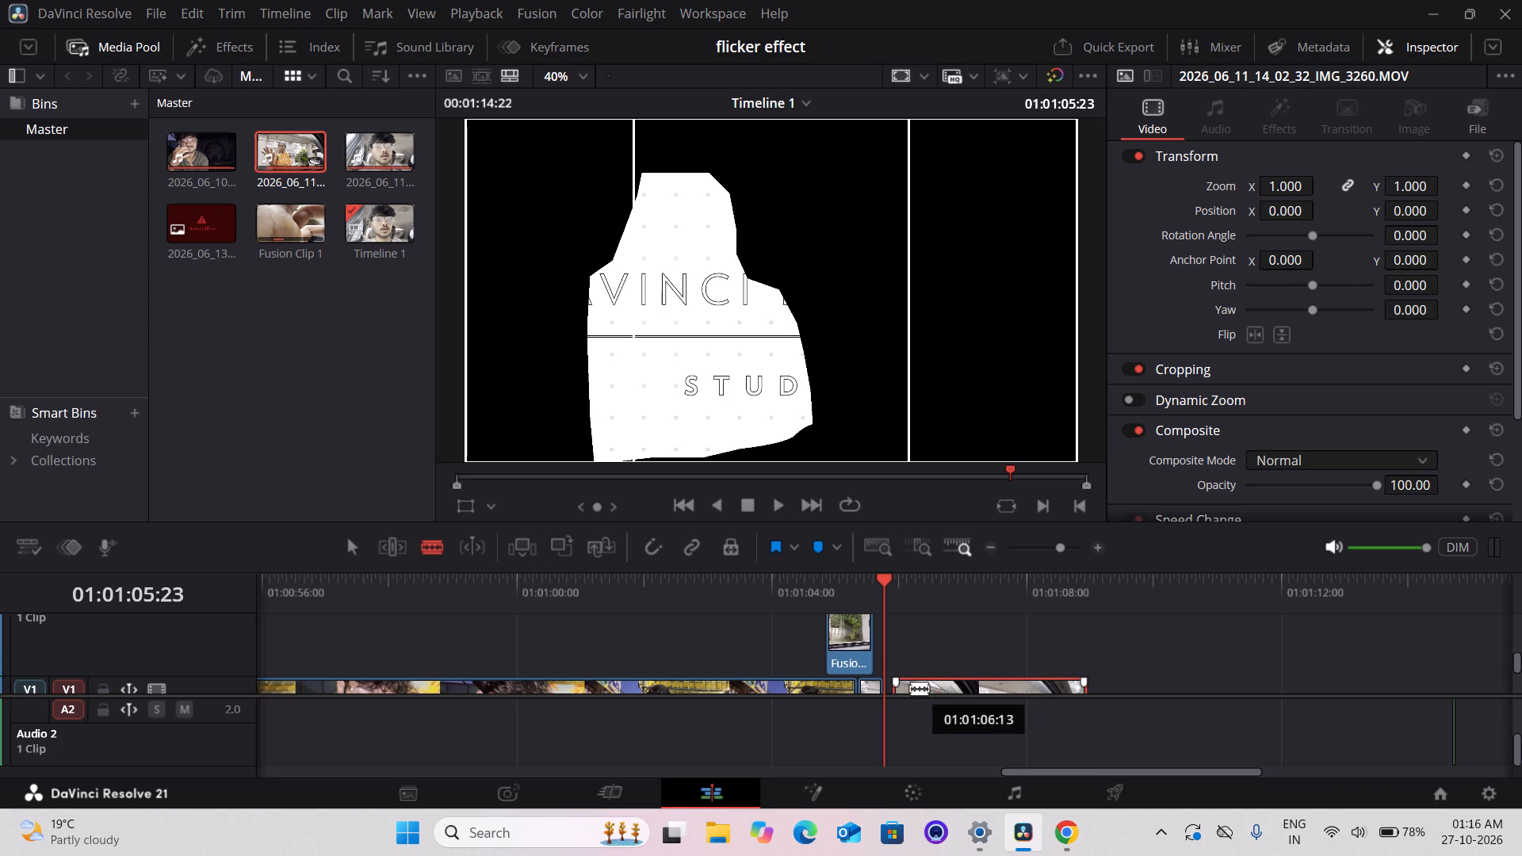
{"action": "left_click", "coordinate": [918, 682]}
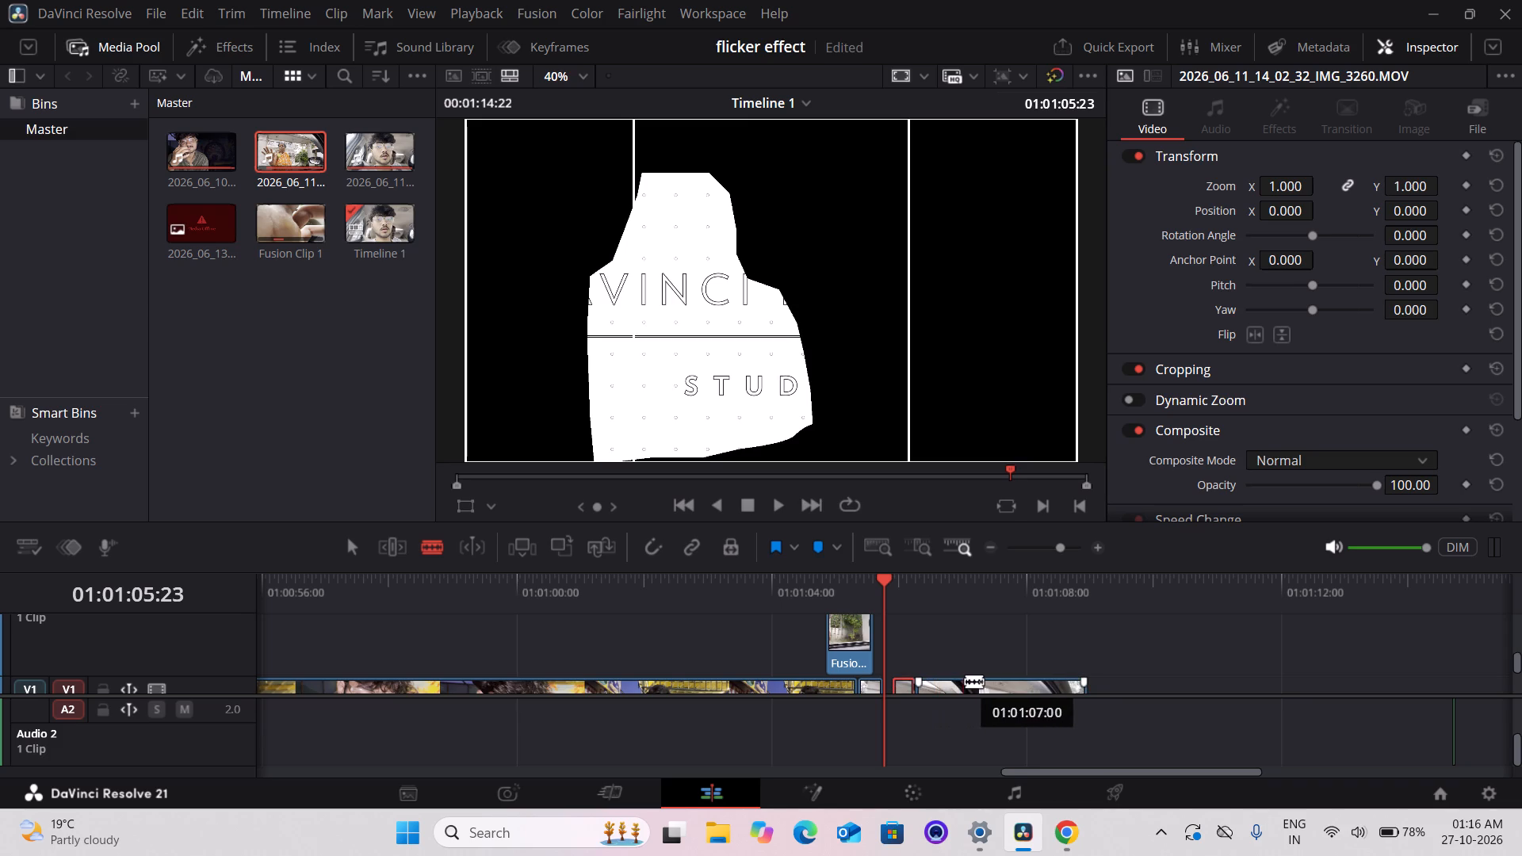
{"action": "left_click", "coordinate": [965, 681]}
{"action": "left_click", "coordinate": [1009, 680]}
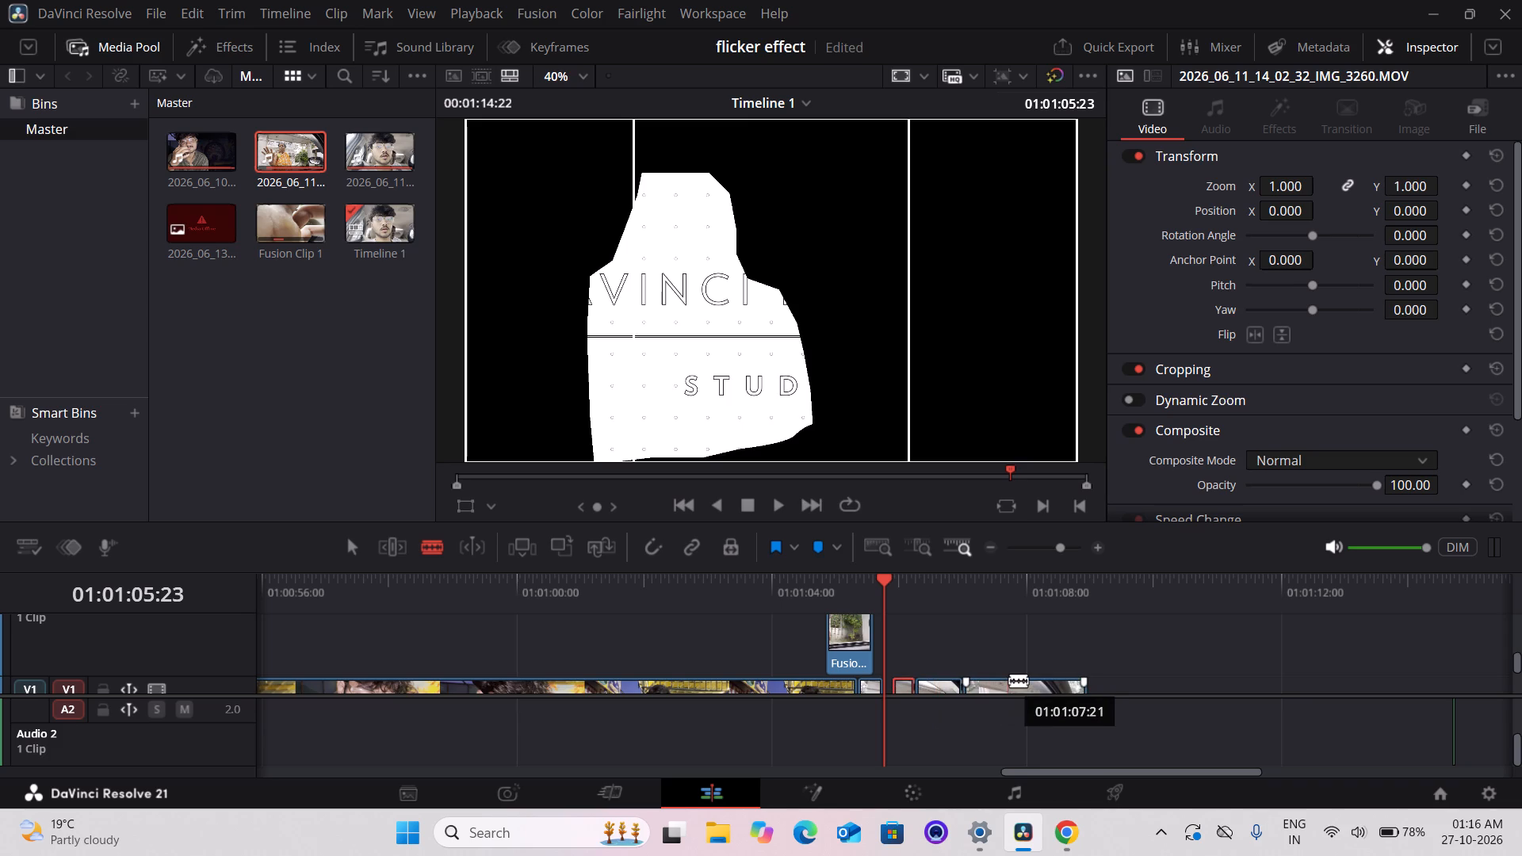
{"action": "left_click", "coordinate": [1050, 679]}
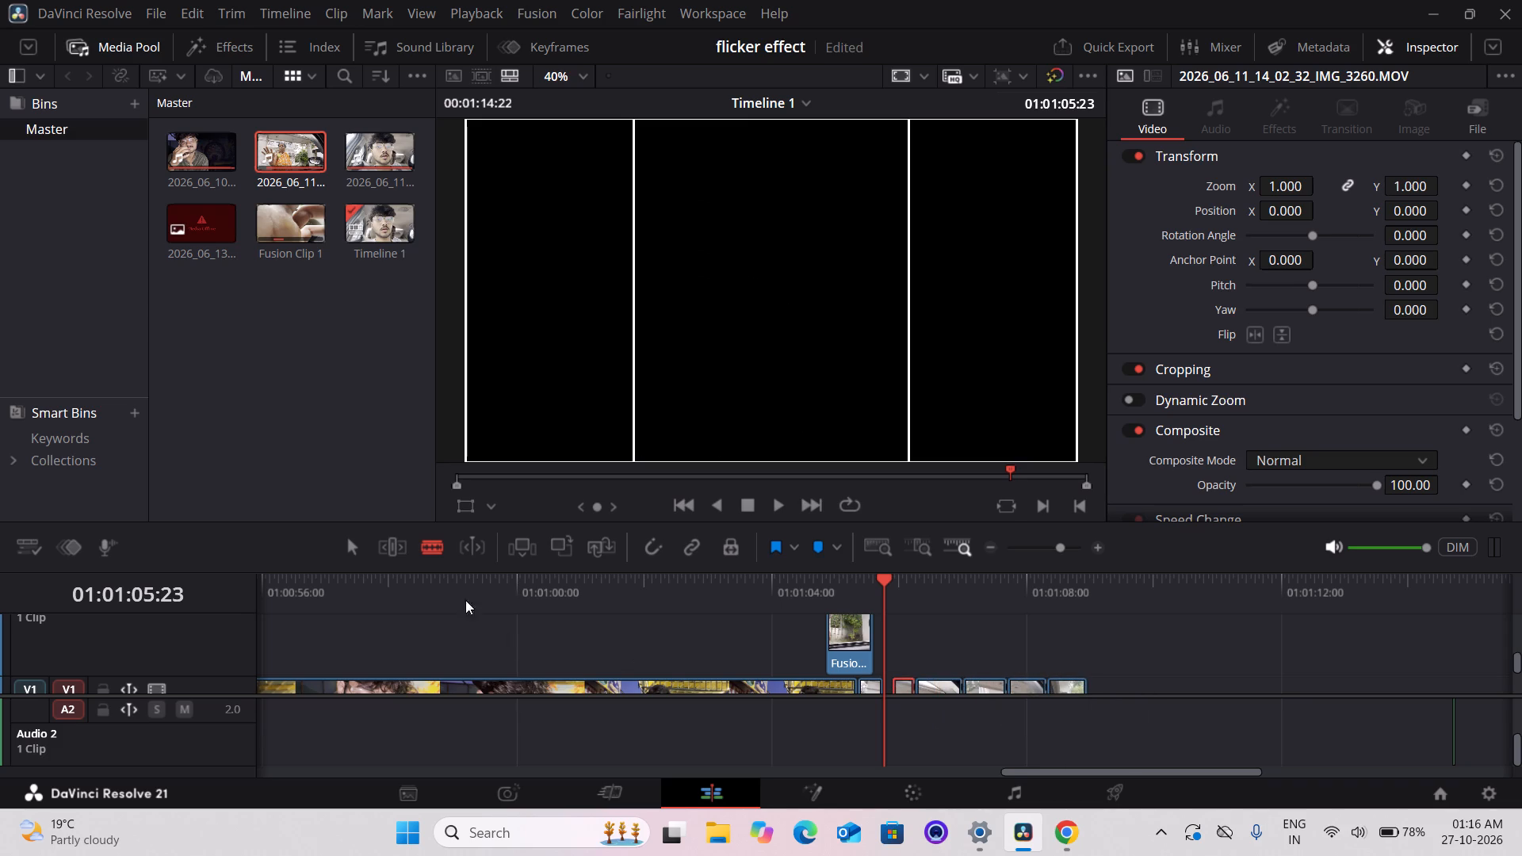
{"action": "left_click", "coordinate": [357, 551]}
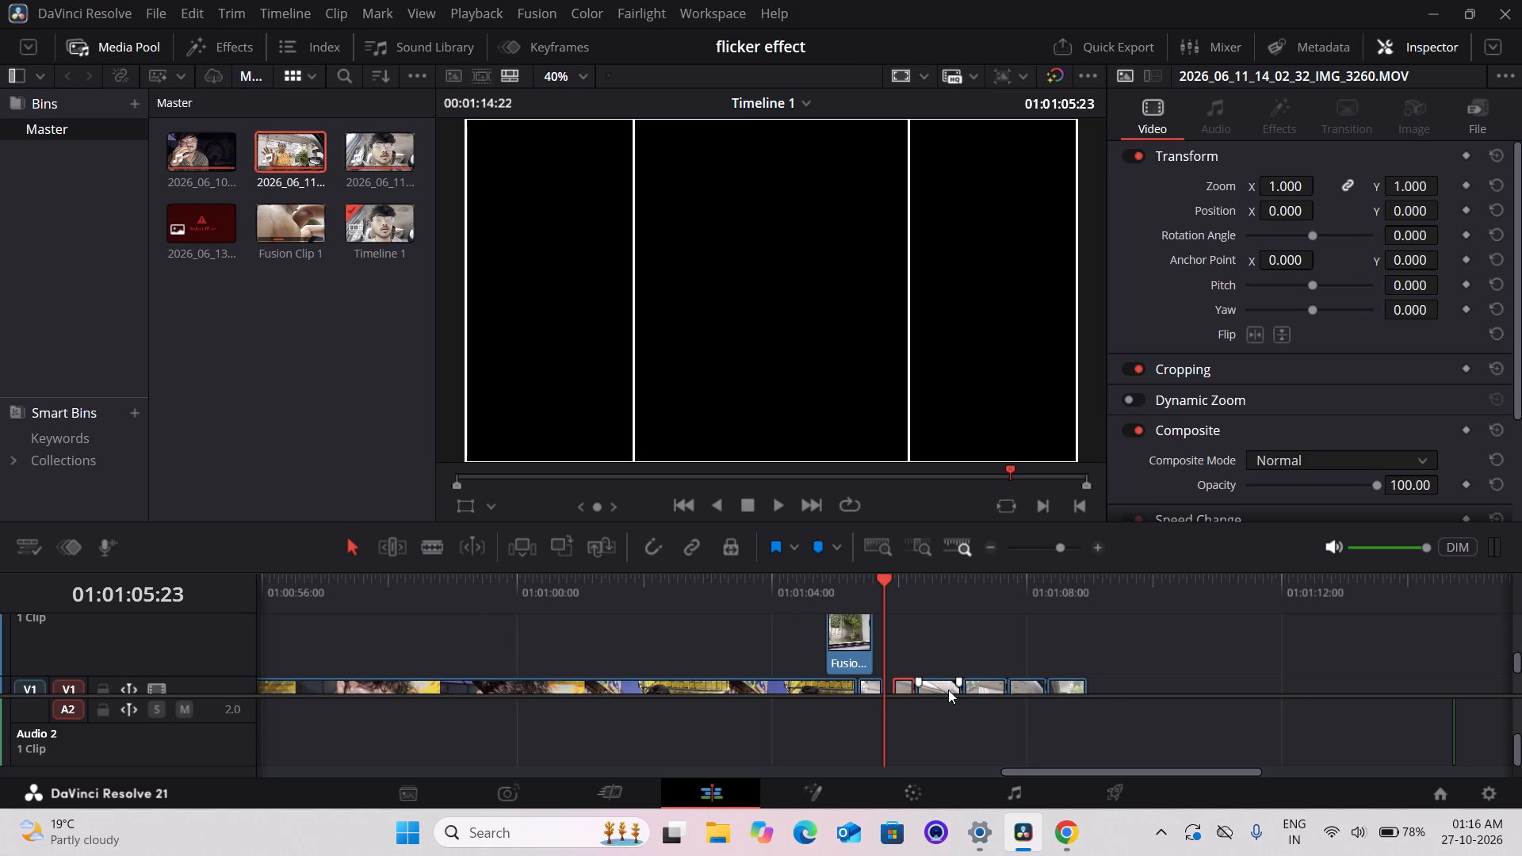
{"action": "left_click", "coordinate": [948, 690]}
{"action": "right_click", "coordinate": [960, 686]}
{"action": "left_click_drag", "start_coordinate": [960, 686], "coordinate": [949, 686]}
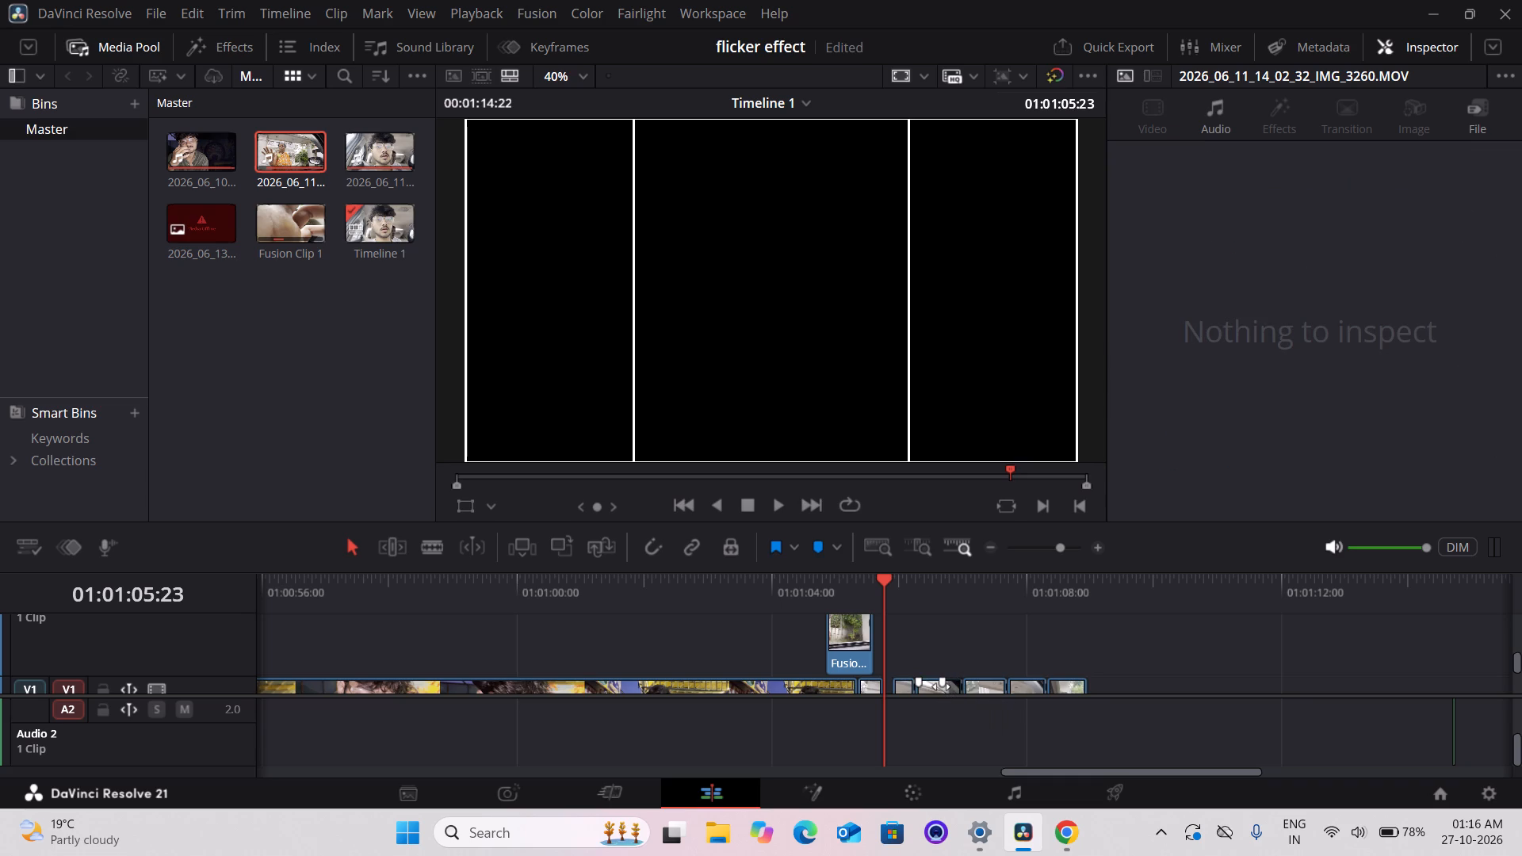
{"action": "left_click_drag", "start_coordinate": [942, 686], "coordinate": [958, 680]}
Pull the second and fourth of the five short white pieces on V1 away from the others and trim each down to nothing.
{"action": "scroll", "coordinate": [945, 682], "scroll_direction": "down", "scroll_amount": 1}
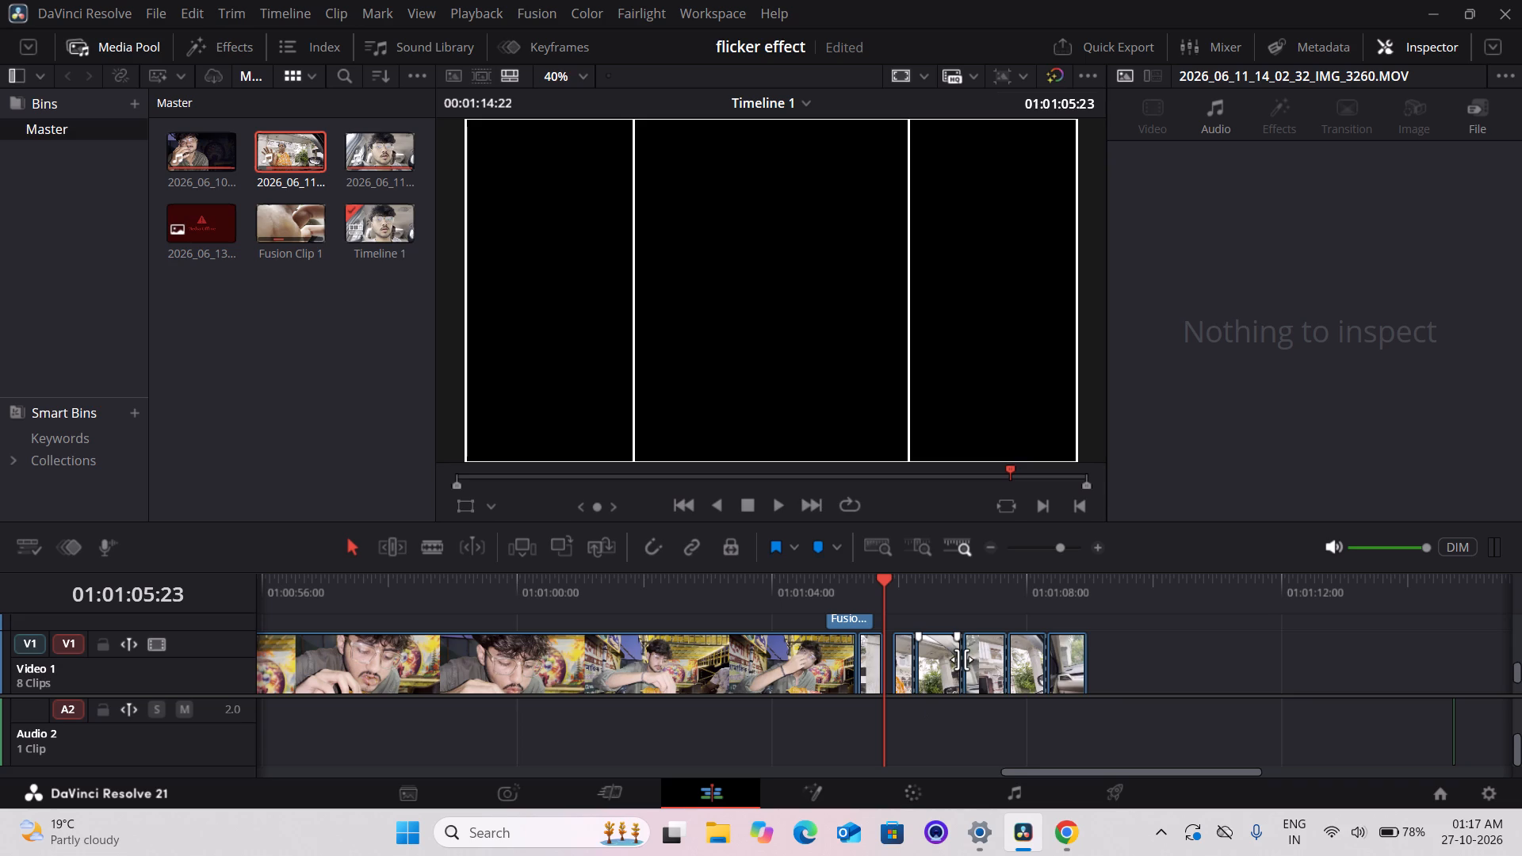
{"action": "left_click", "coordinate": [962, 659]}
{"action": "left_click_drag", "start_coordinate": [941, 666], "coordinate": [1163, 656]}
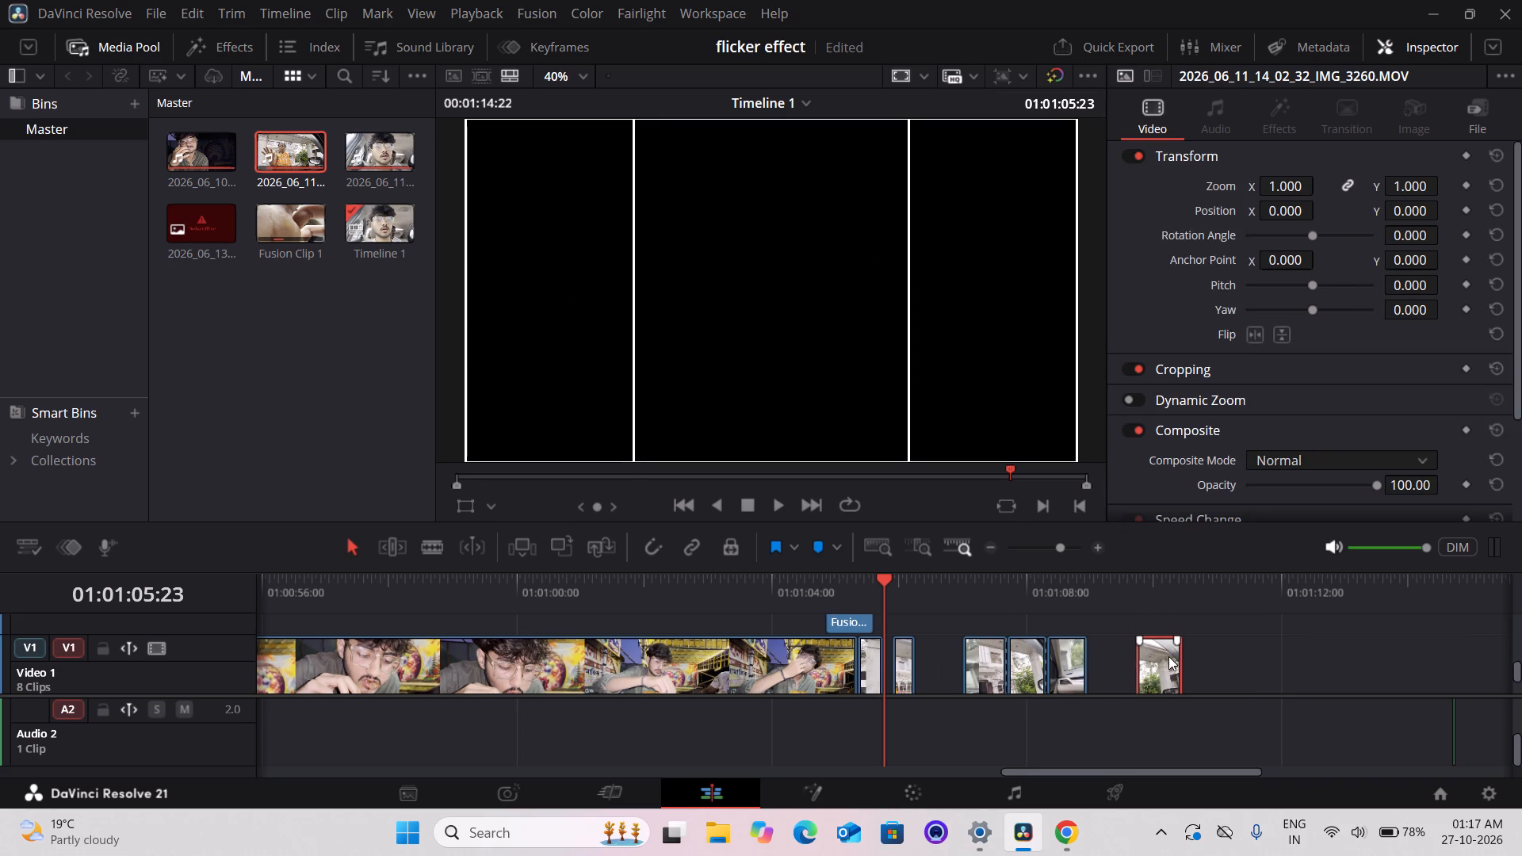
{"action": "left_click", "coordinate": [1185, 659]}
{"action": "left_click_drag", "start_coordinate": [1182, 662], "coordinate": [1115, 683]}
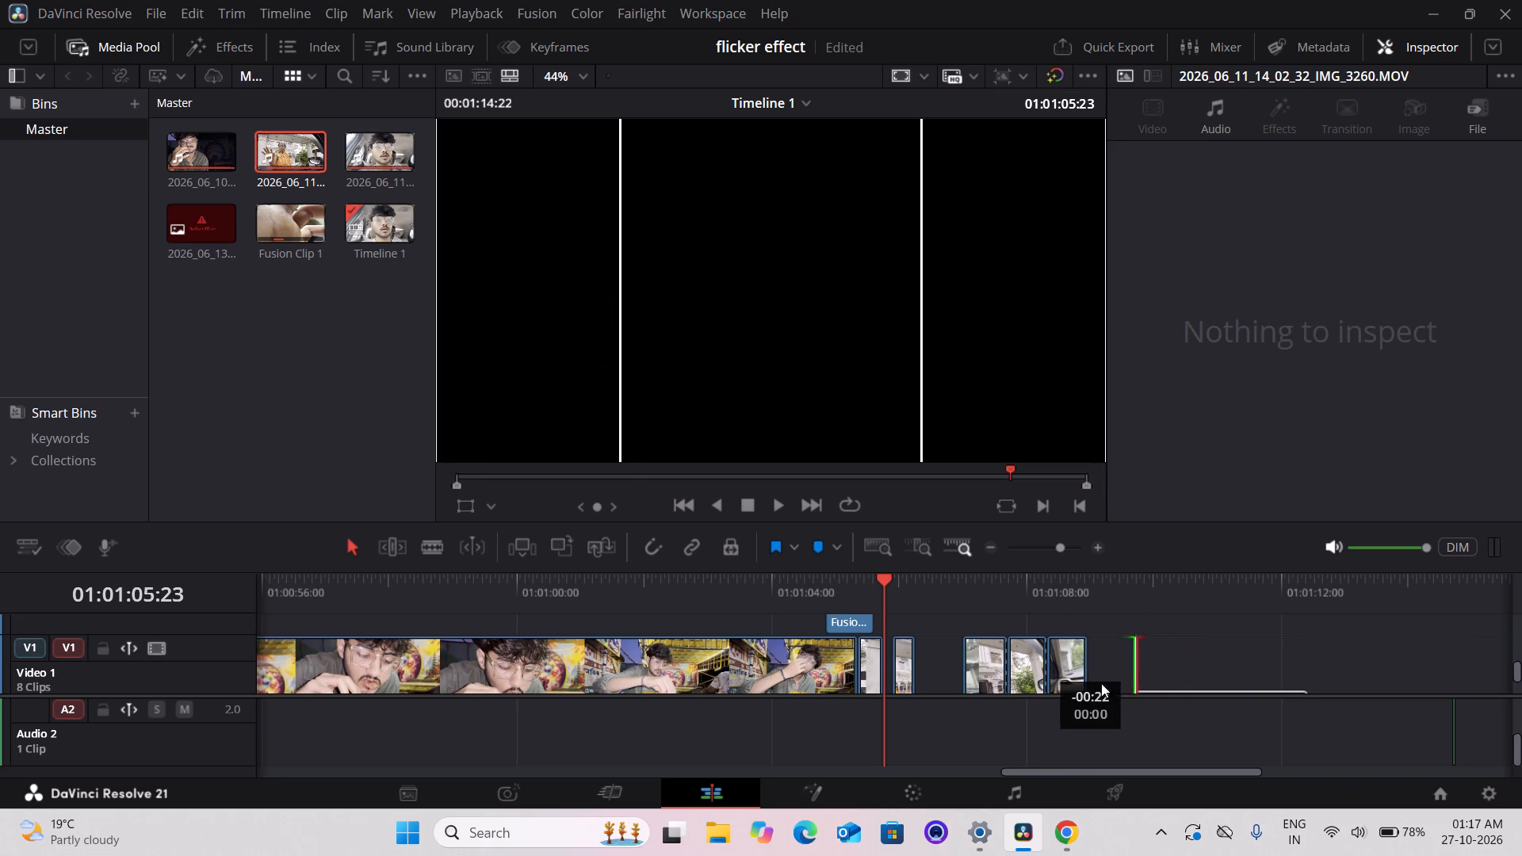
{"action": "left_click_drag", "start_coordinate": [1033, 679], "coordinate": [1130, 629]}
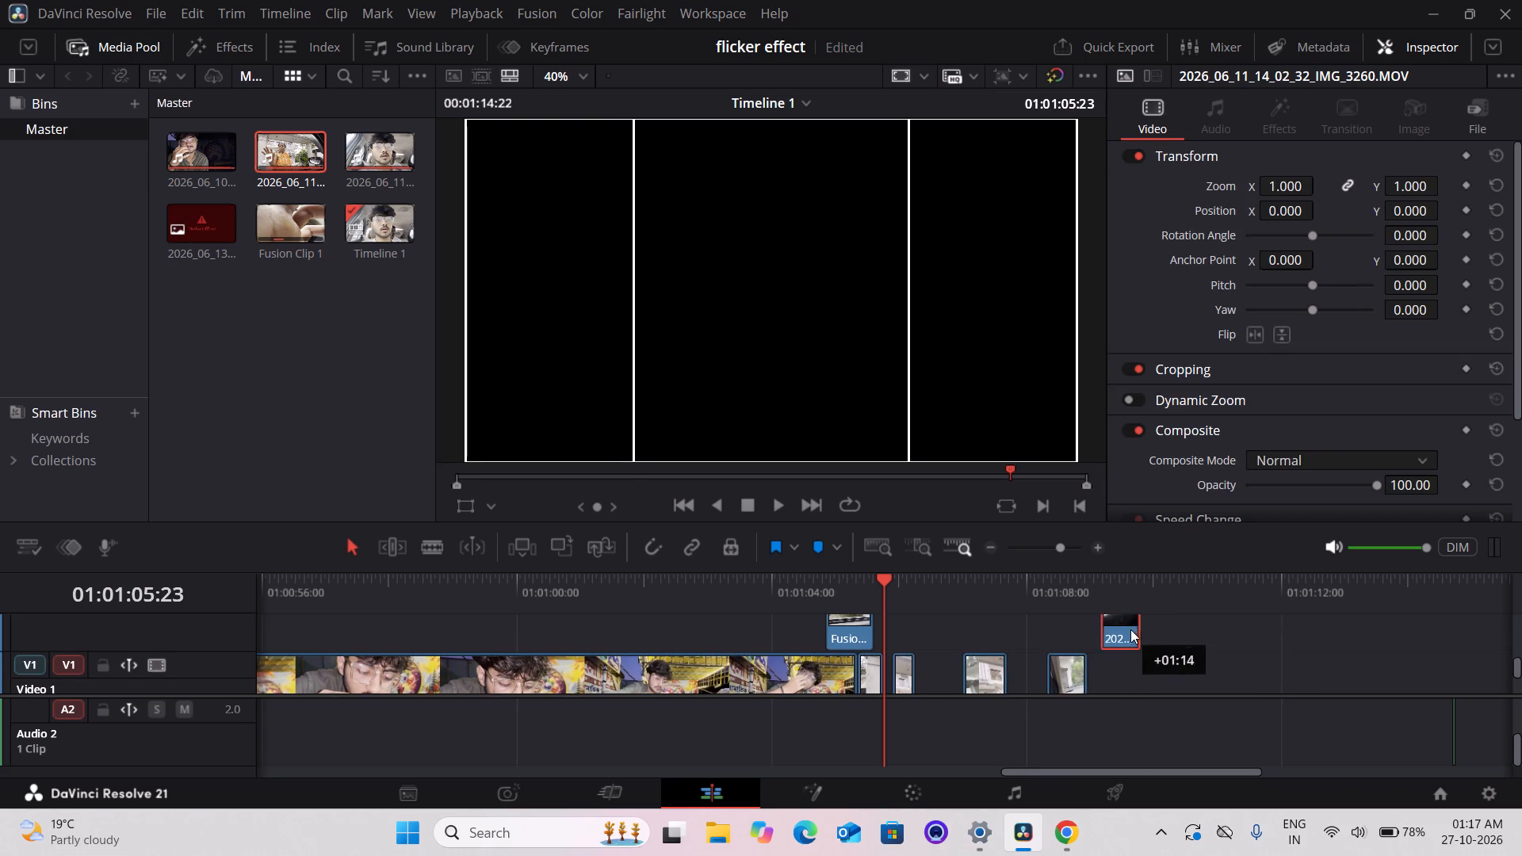
{"action": "left_click_drag", "start_coordinate": [1130, 629], "coordinate": [1149, 678]}
{"action": "left_click_drag", "start_coordinate": [1157, 675], "coordinate": [1130, 684]}
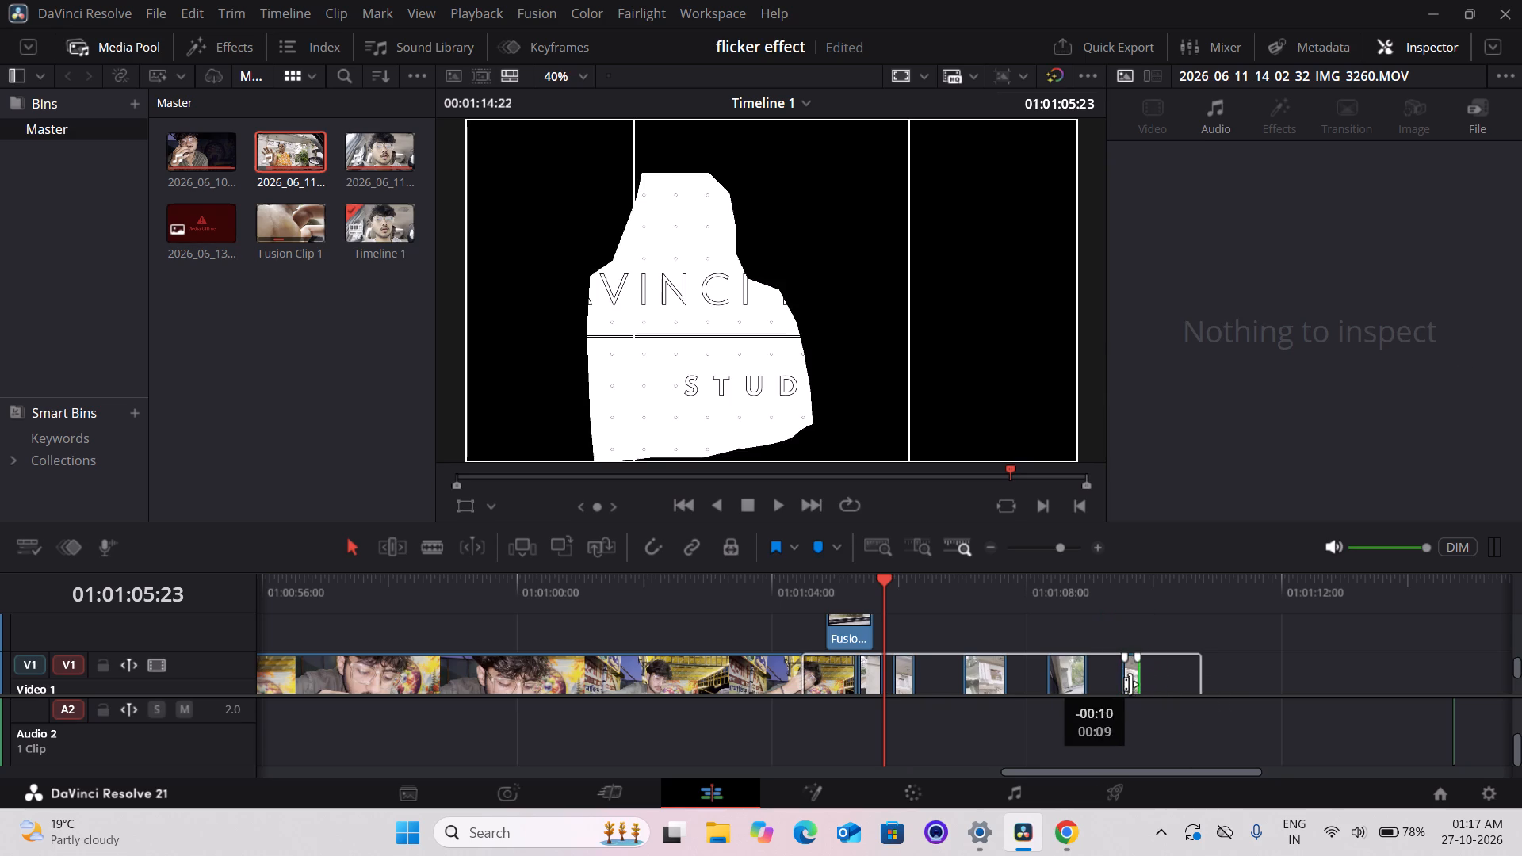
{"action": "left_click_drag", "start_coordinate": [1130, 684], "coordinate": [1111, 686]}
Move the middle white piece on V1 about half a second earlier and trim its end to about 9 frames.
{"action": "left_click_drag", "start_coordinate": [991, 690], "coordinate": [960, 688]}
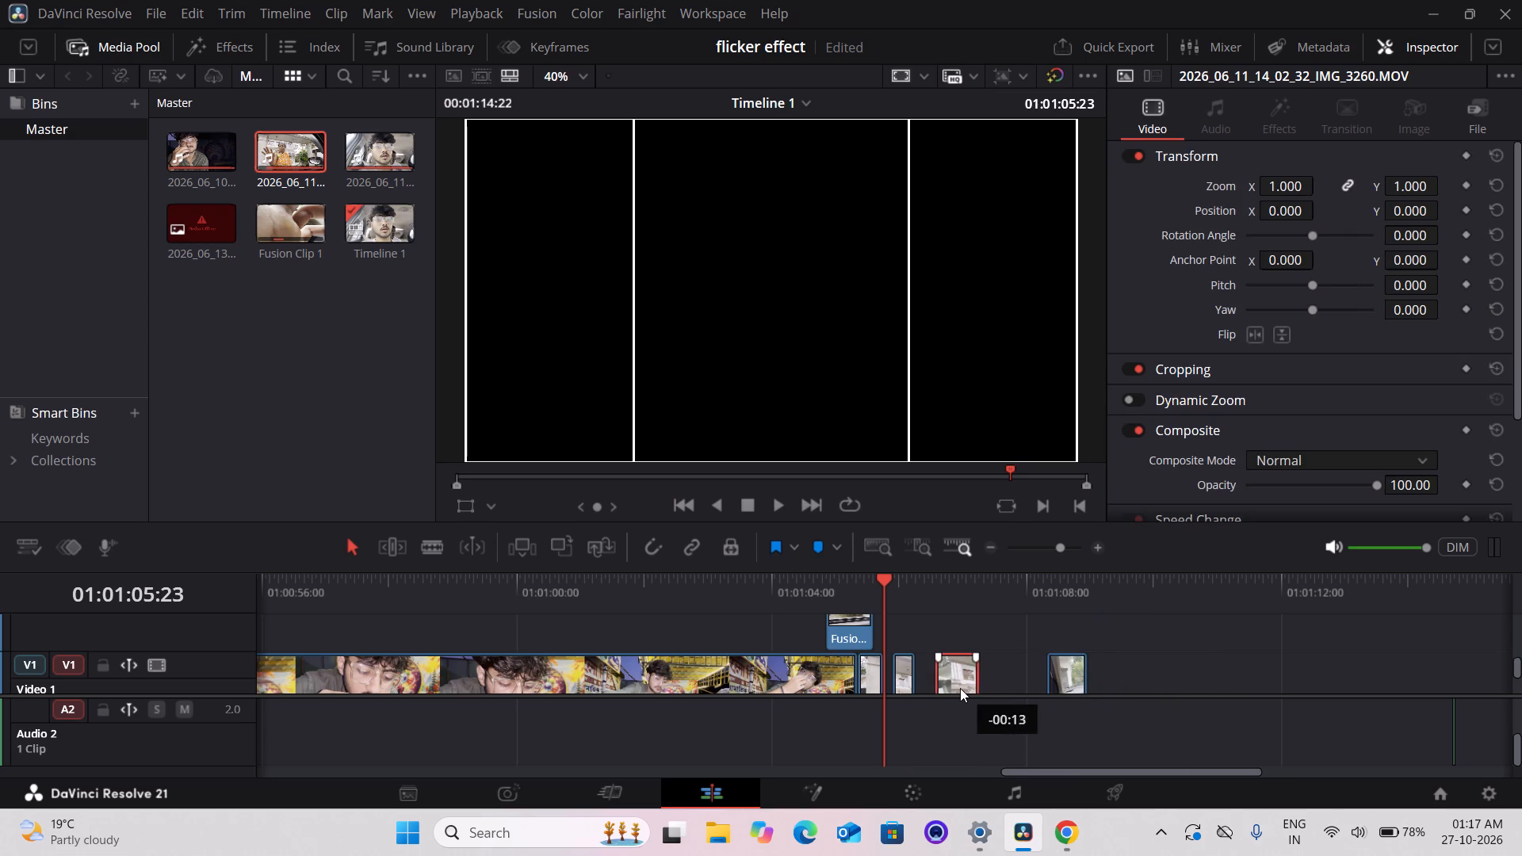
{"action": "left_click_drag", "start_coordinate": [960, 688], "coordinate": [957, 686]}
{"action": "left_click_drag", "start_coordinate": [974, 679], "coordinate": [952, 690]}
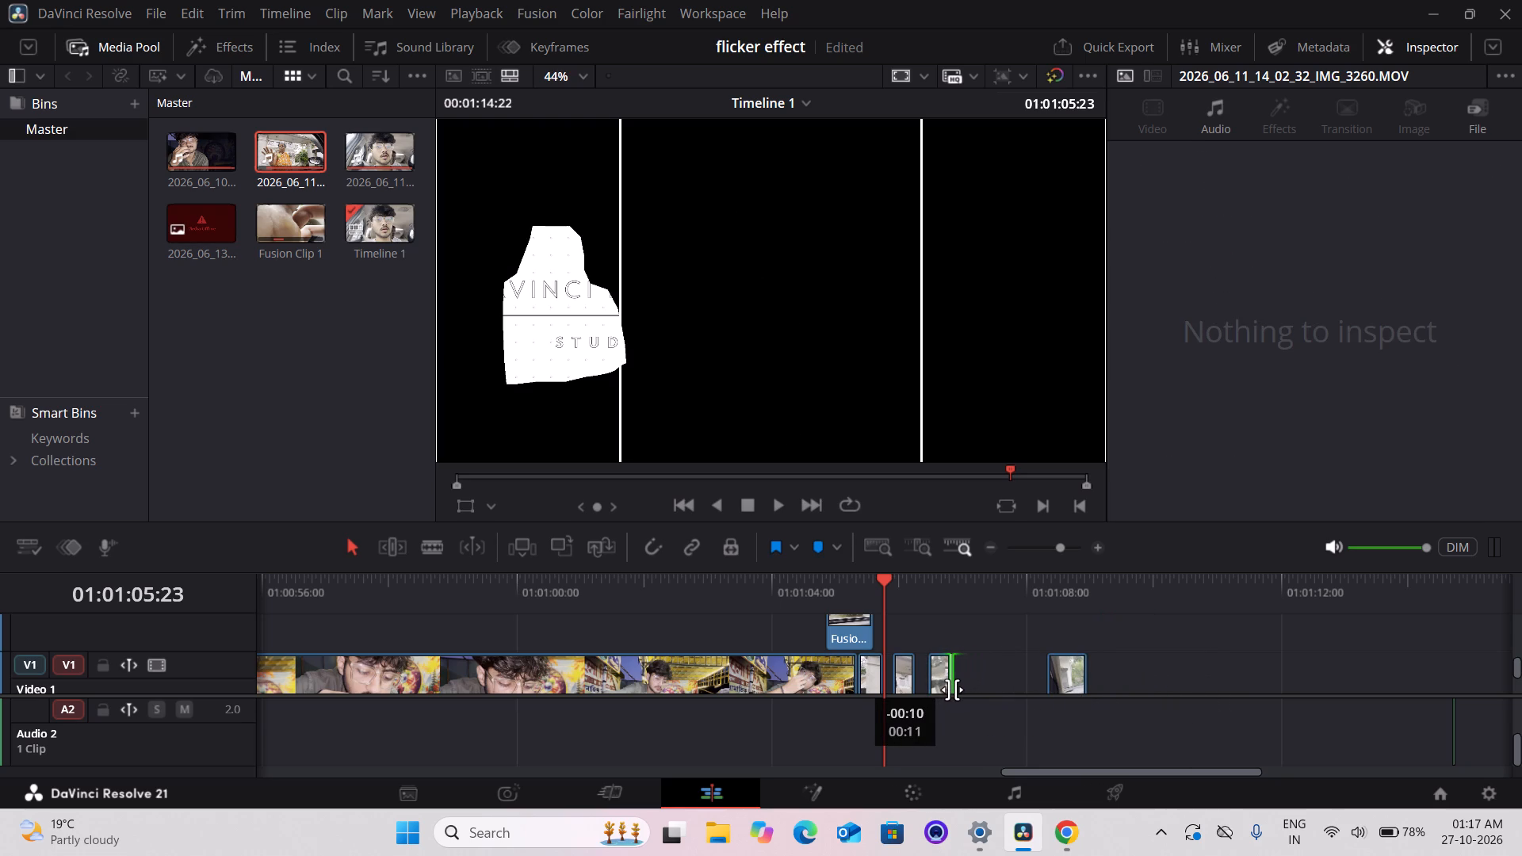
{"action": "left_click_drag", "start_coordinate": [952, 690], "coordinate": [949, 690]}
Move the last white piece on V1 over a second earlier, just after the middle piece, and trim its end to about 11 frames.
{"action": "left_click_drag", "start_coordinate": [1059, 674], "coordinate": [1060, 678]}
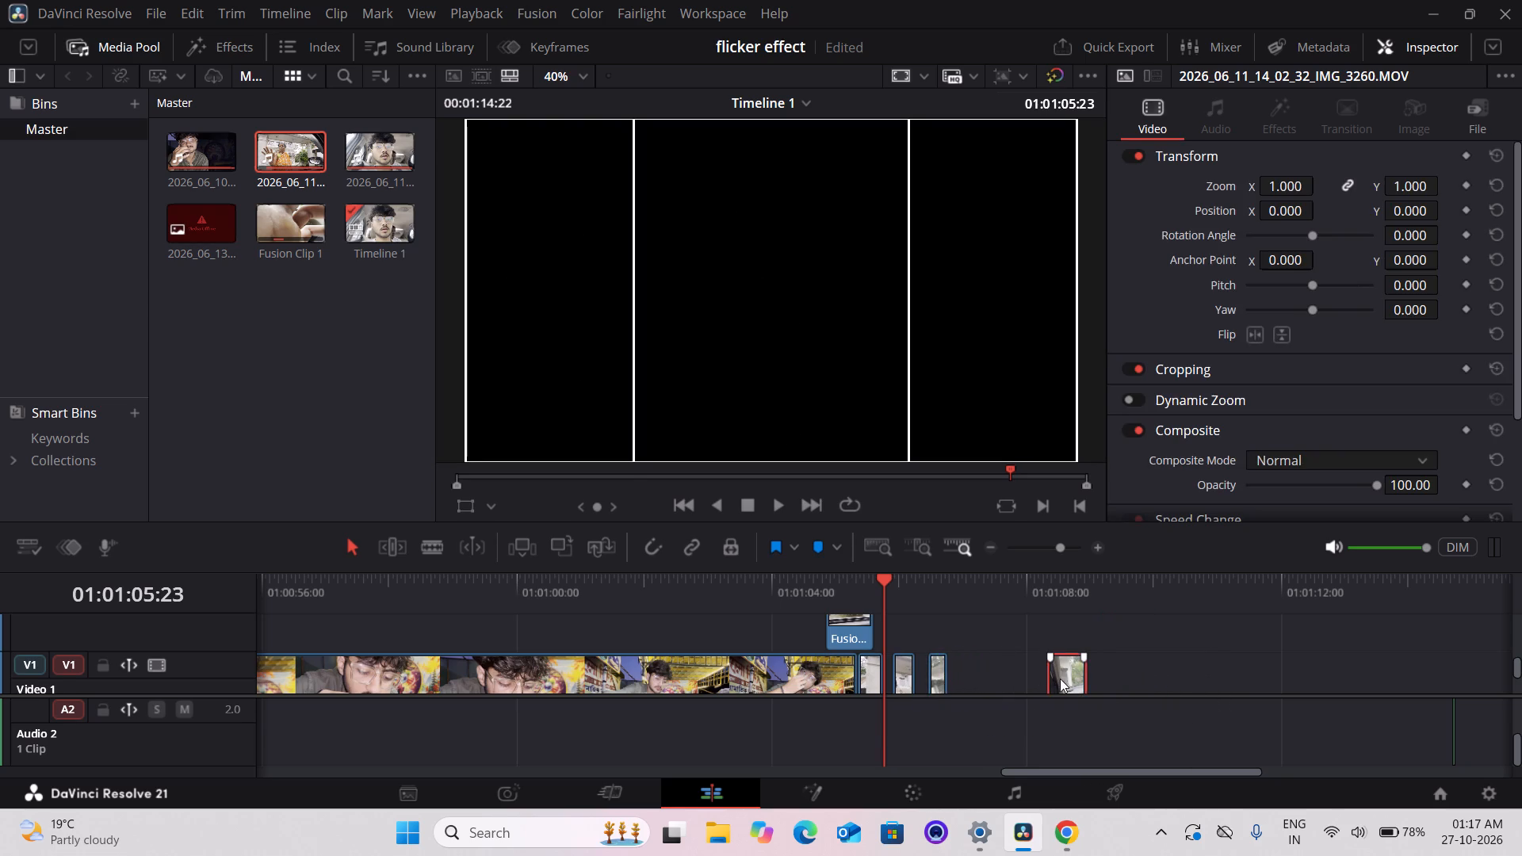
{"action": "left_click_drag", "start_coordinate": [1060, 678], "coordinate": [976, 691]}
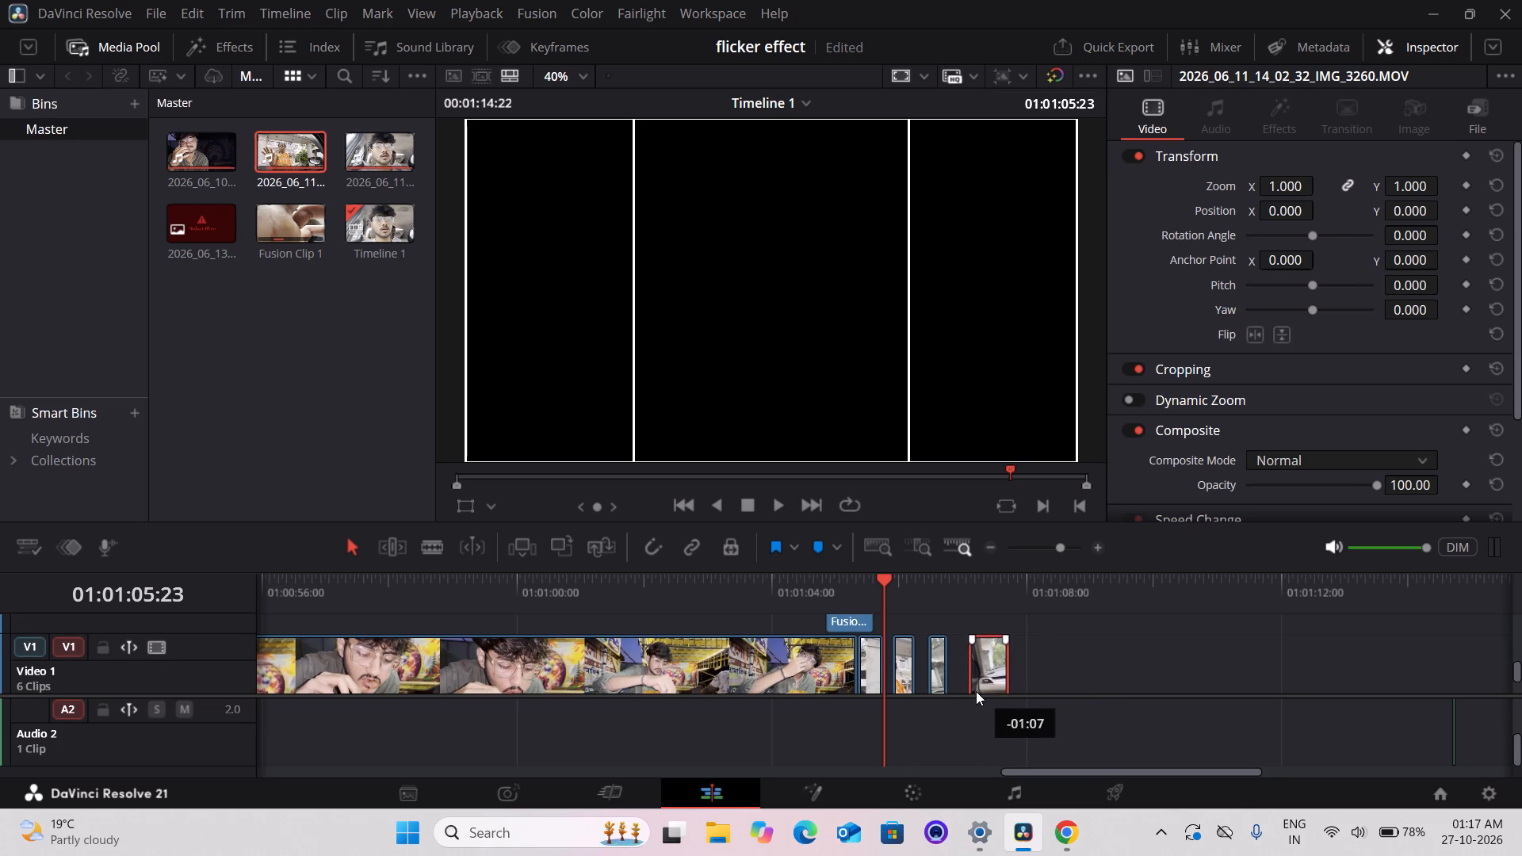
{"action": "left_click_drag", "start_coordinate": [976, 691], "coordinate": [975, 691]}
{"action": "left_click_drag", "start_coordinate": [1003, 671], "coordinate": [994, 672]}
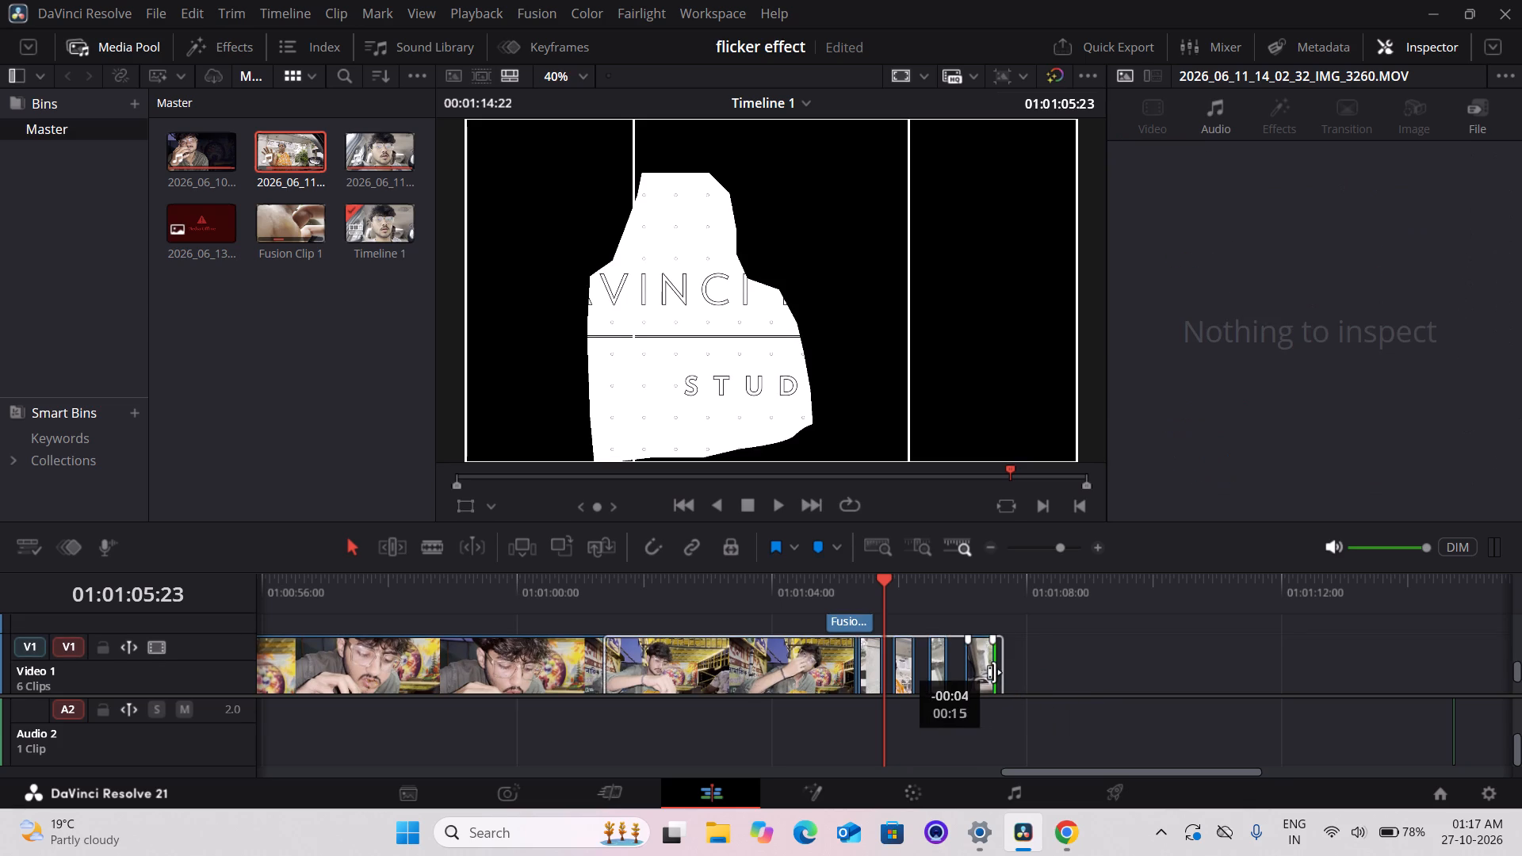
{"action": "left_click_drag", "start_coordinate": [994, 672], "coordinate": [984, 674]}
Shift the last two white pieces on V1 a few frames earlier, keeping small gaps between all pieces.
{"action": "left_click_drag", "start_coordinate": [975, 667], "coordinate": [966, 671]}
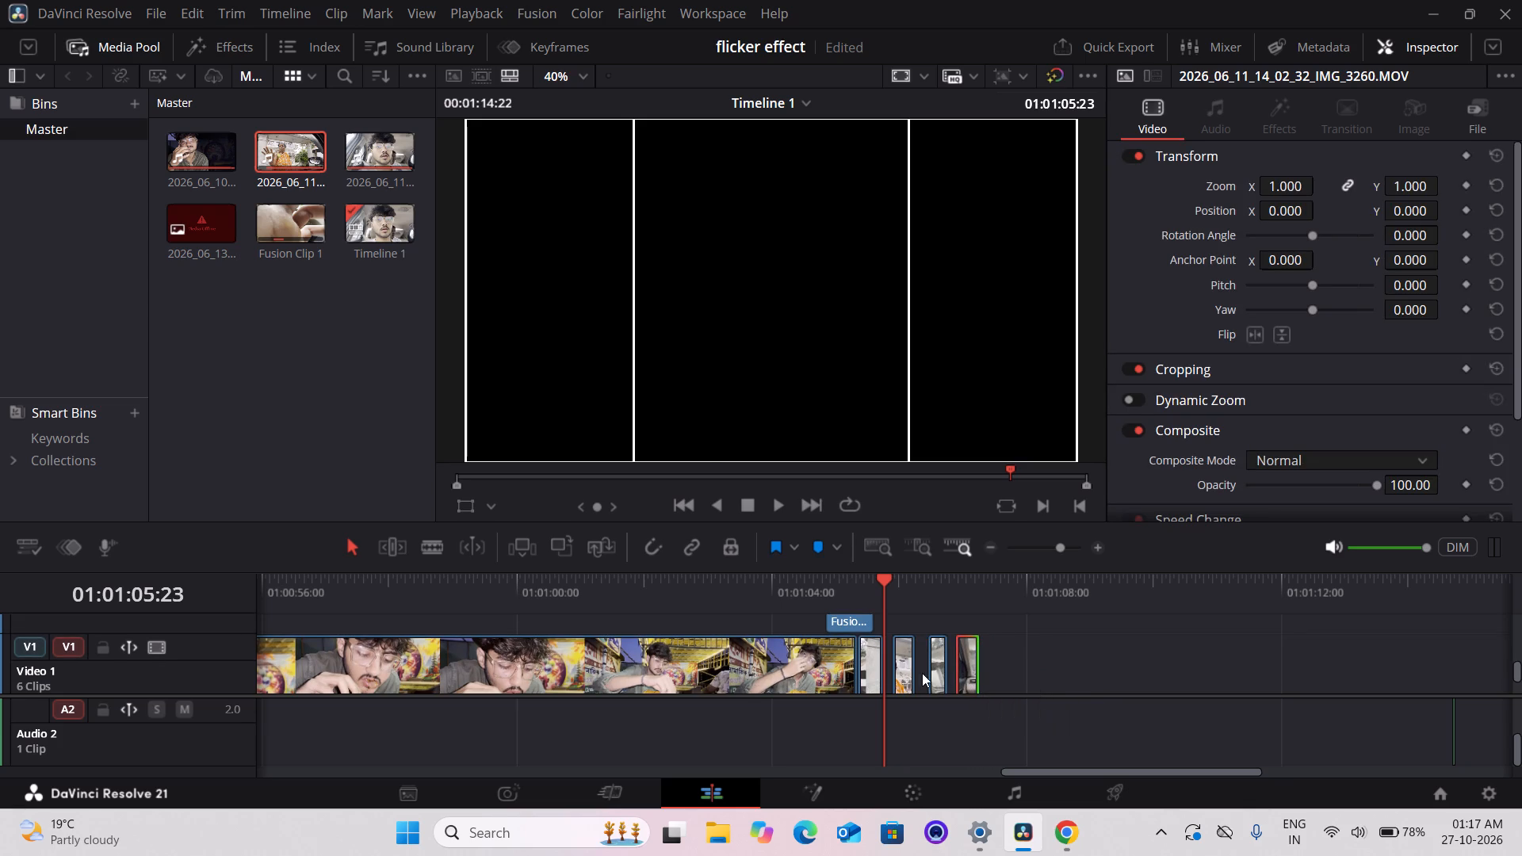
{"action": "left_click_drag", "start_coordinate": [933, 672], "coordinate": [924, 675]}
{"action": "left_click_drag", "start_coordinate": [966, 657], "coordinate": [957, 663]}
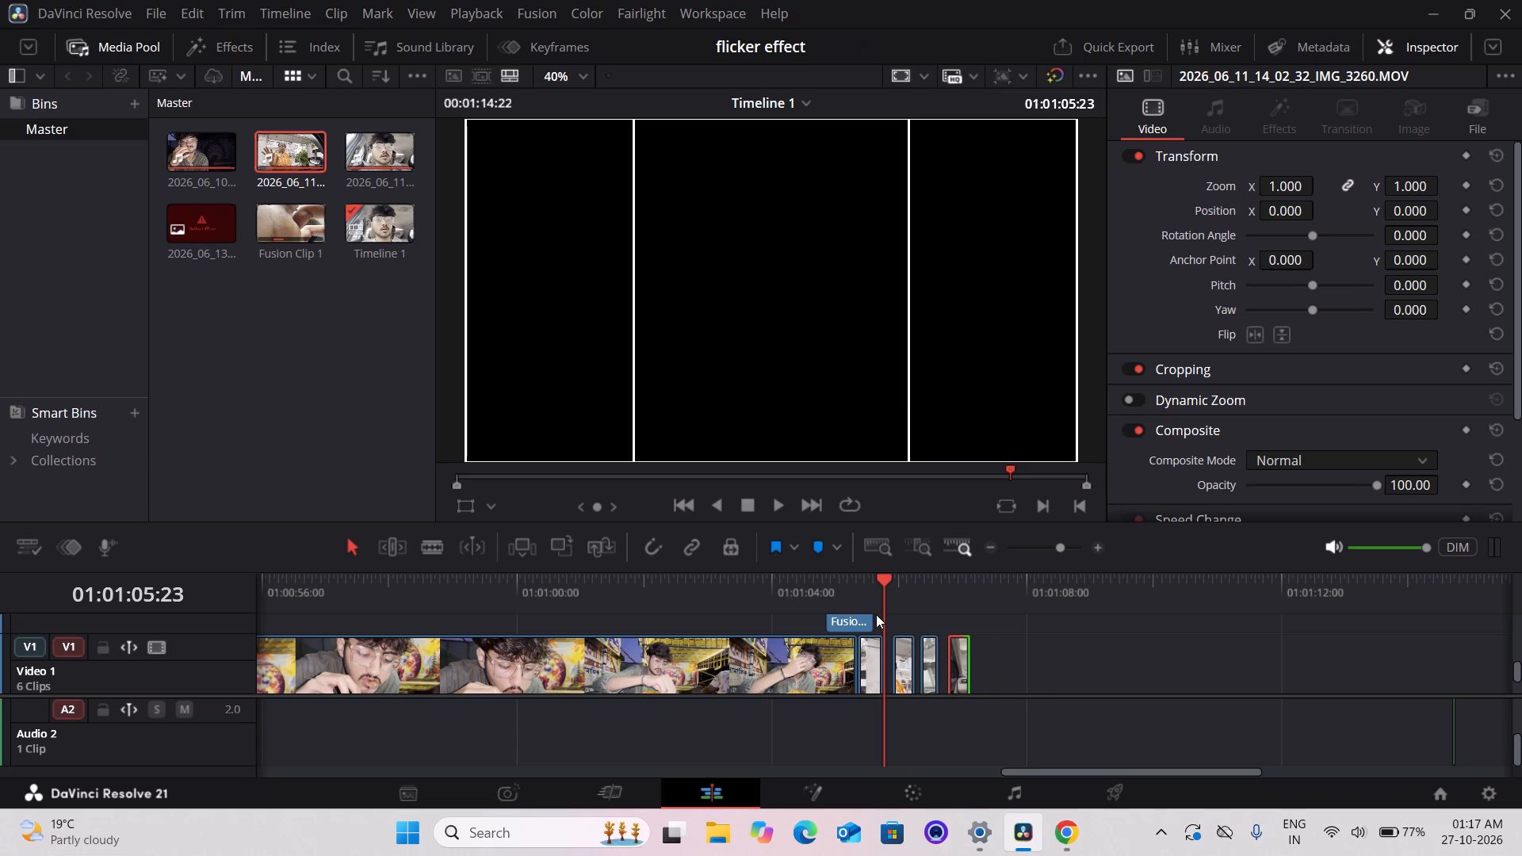
Play the timeline from 01:01:05:23 and again from 01:01:05:28 to examine the flicker of the separated white pieces.
{"action": "key", "text": "space"}
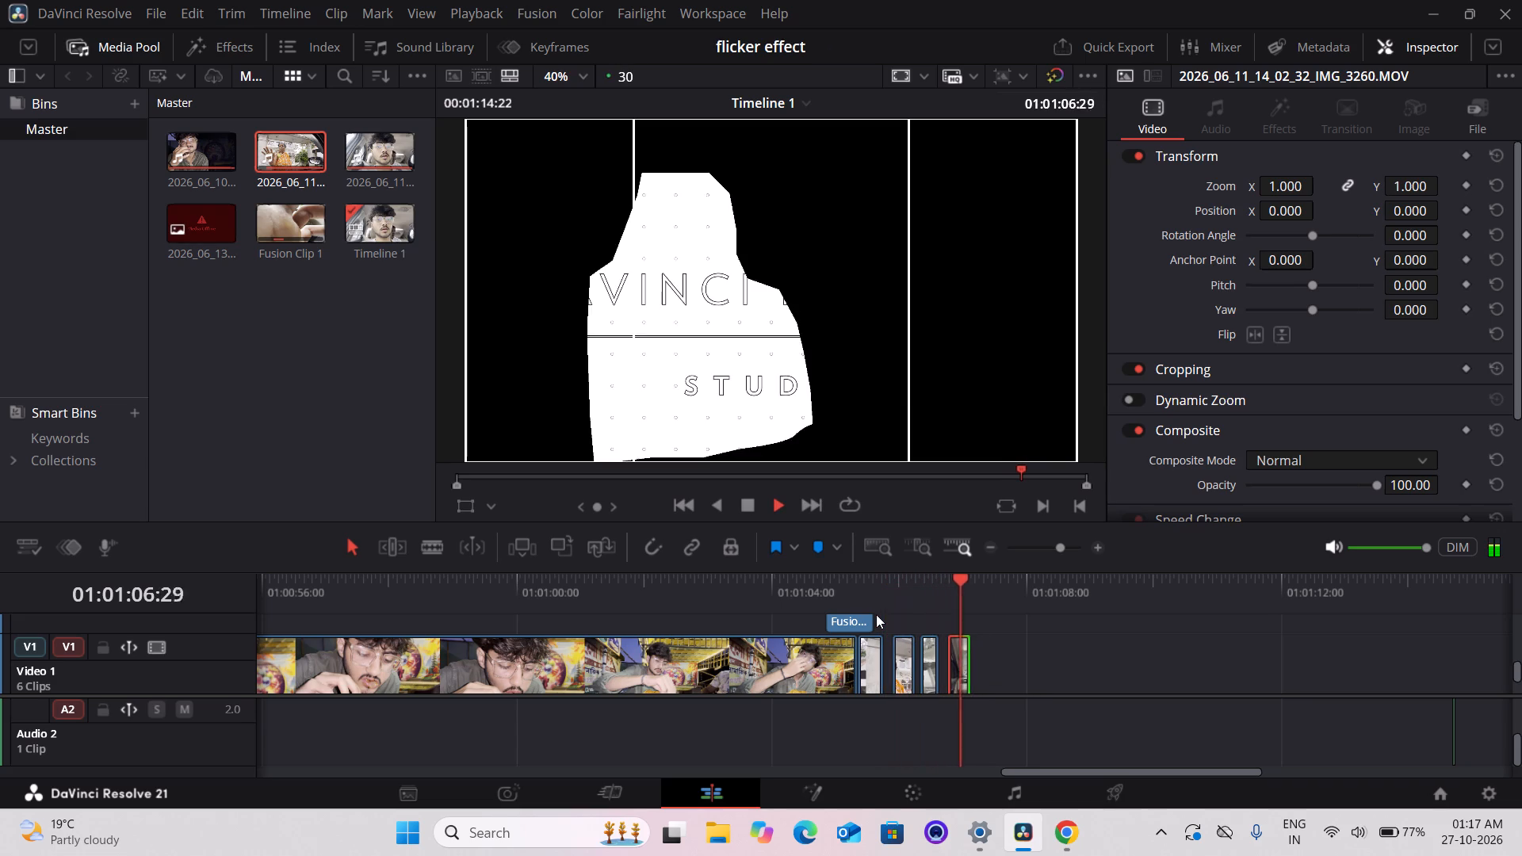
{"action": "key", "text": "space"}
{"action": "key", "text": "space"}
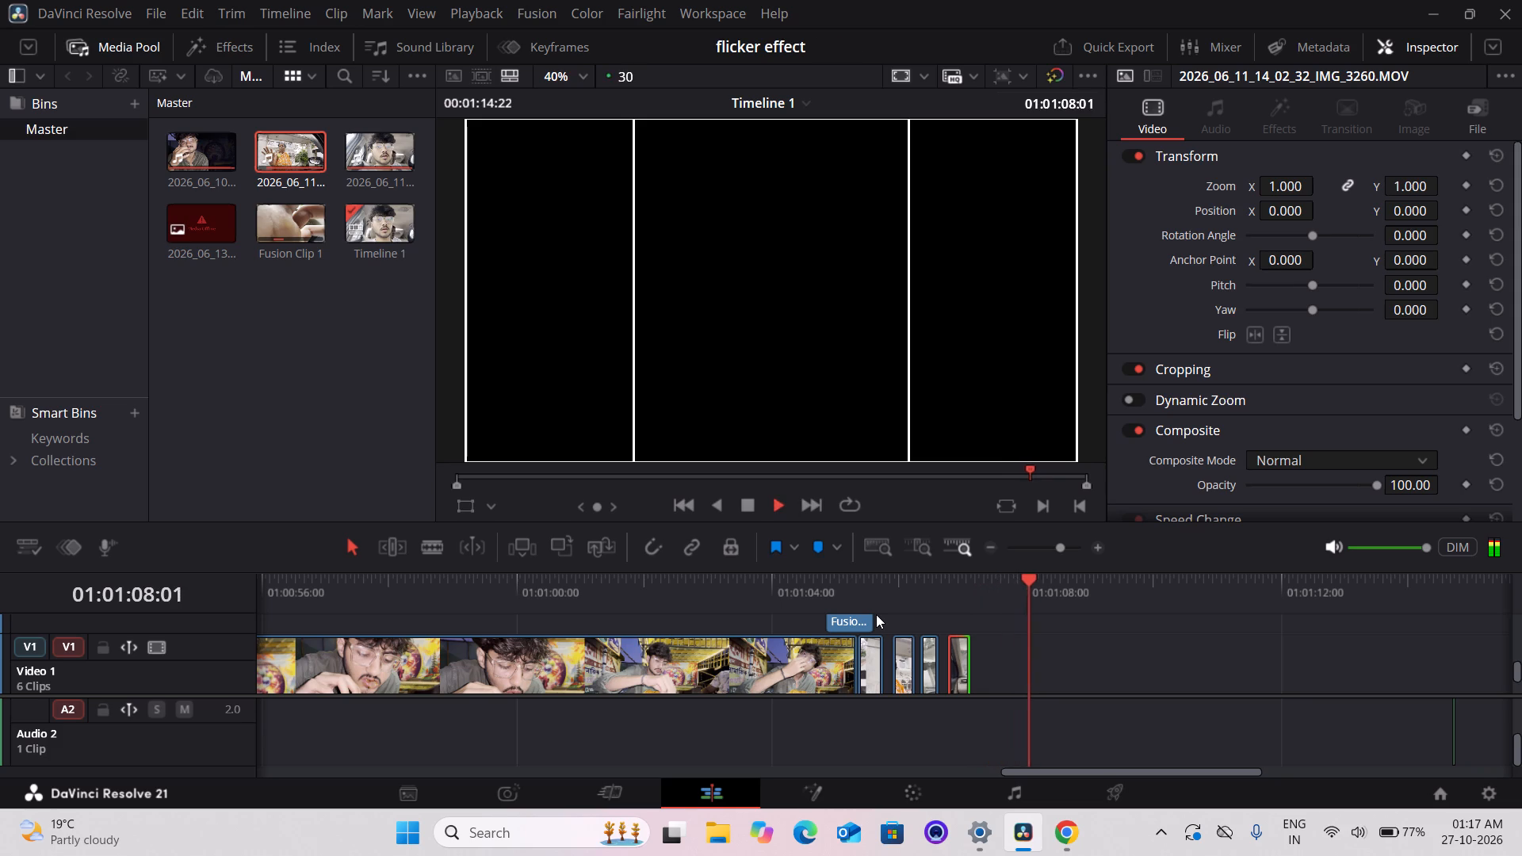
{"action": "key", "text": "space"}
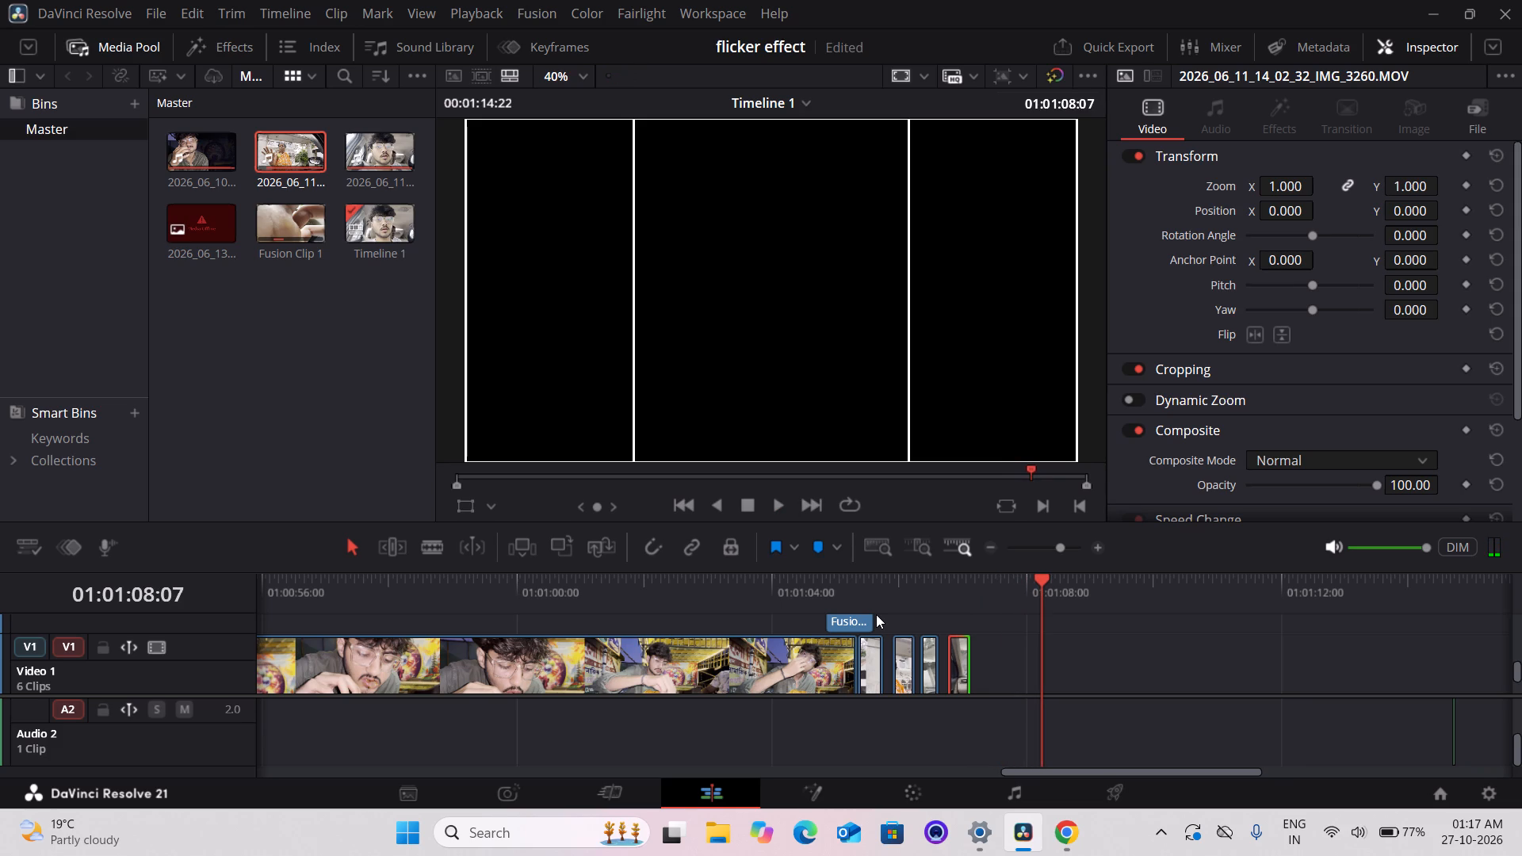
{"action": "left_click", "coordinate": [895, 591]}
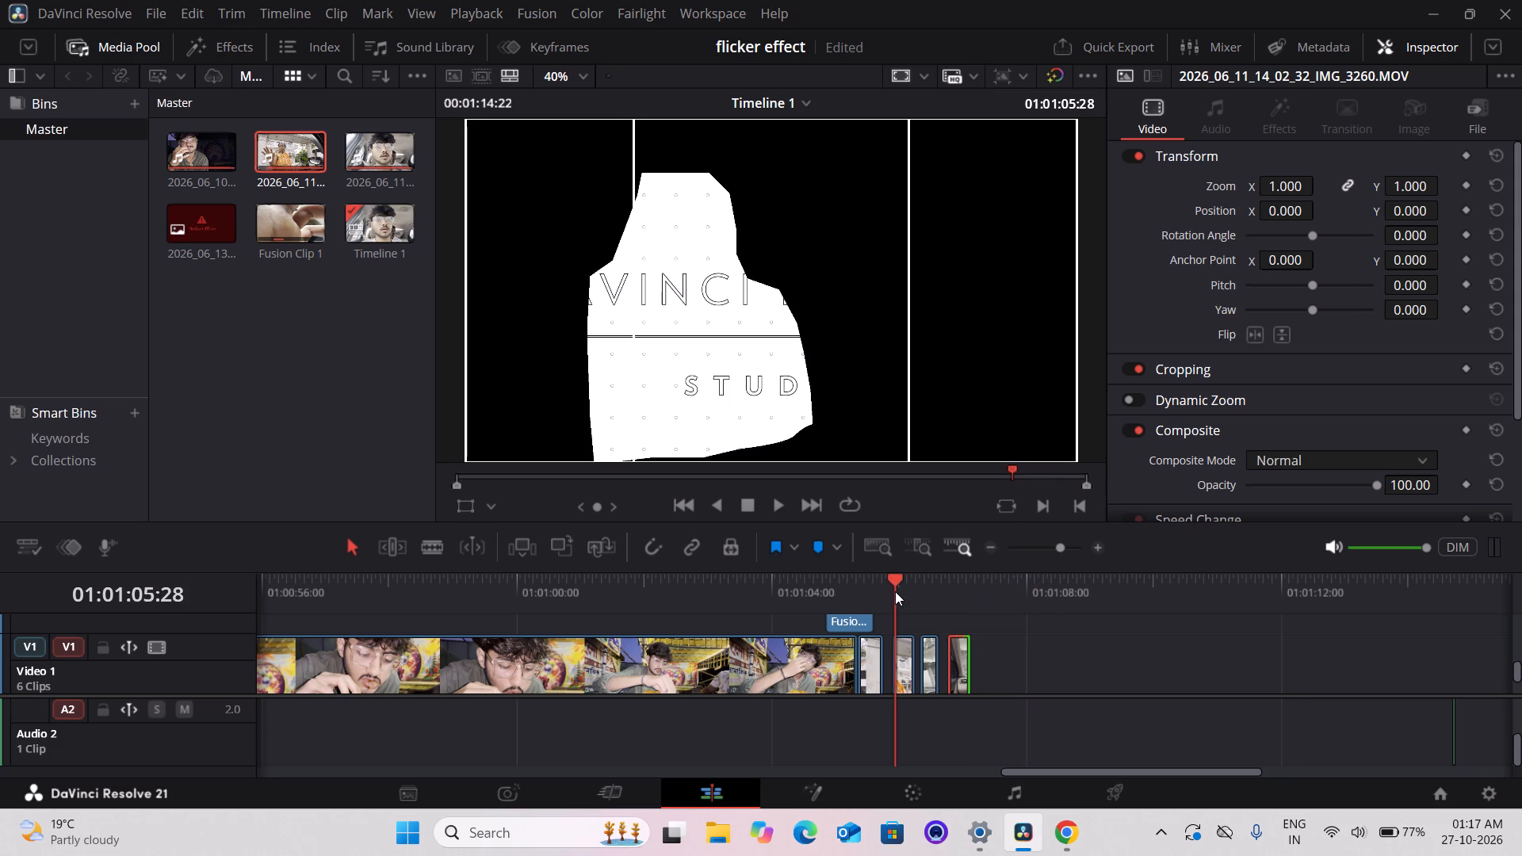
{"action": "key", "text": "space"}
{"action": "key", "text": "space"}
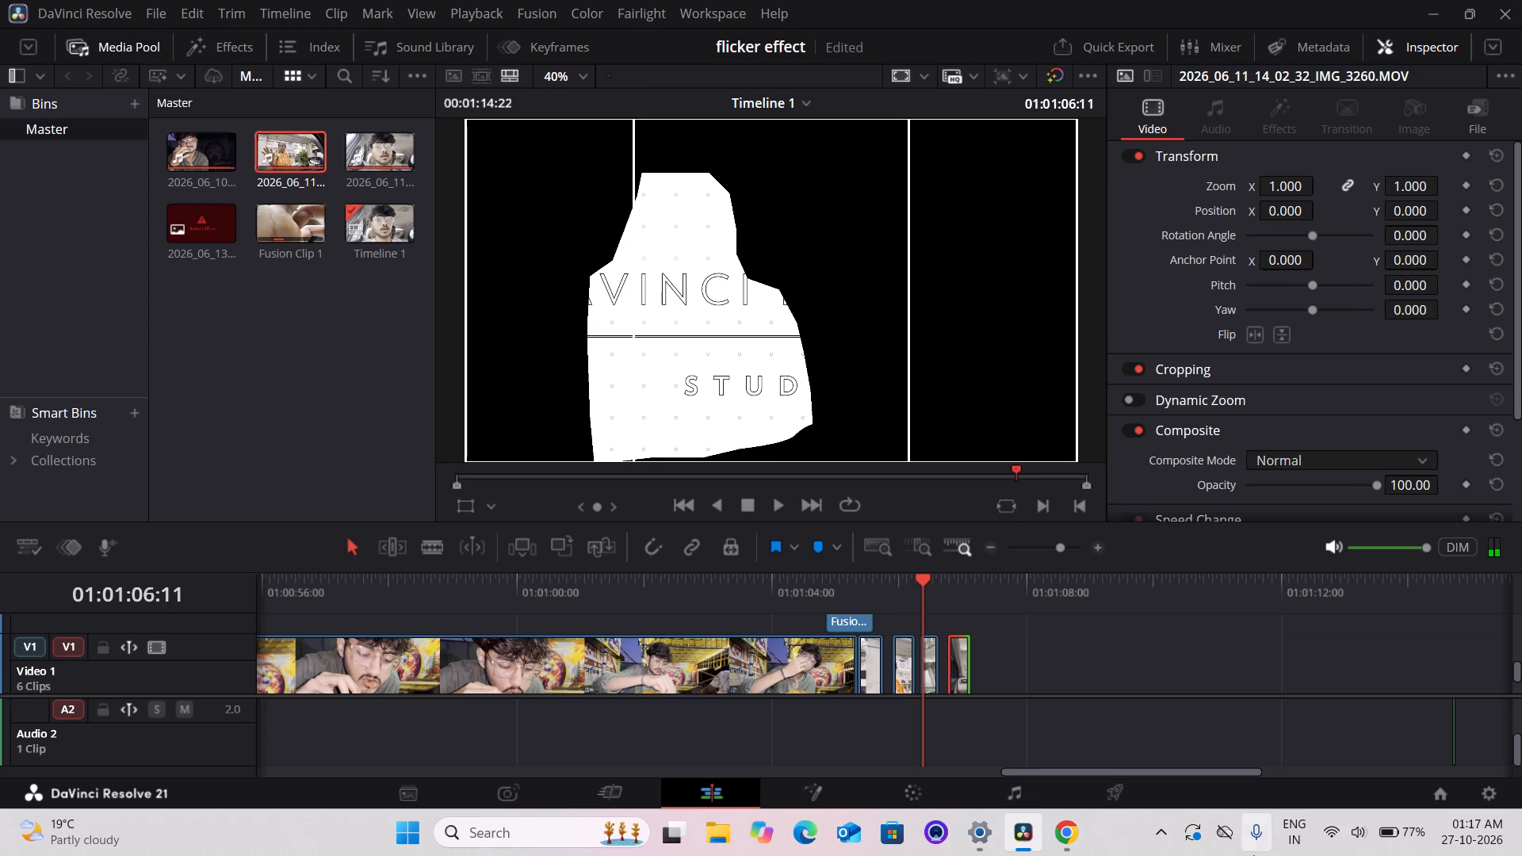
On the Color page, lower the flat custom curve of clip 06 almost to the bottom to darken the white silhouette.
{"action": "left_click", "coordinate": [909, 789]}
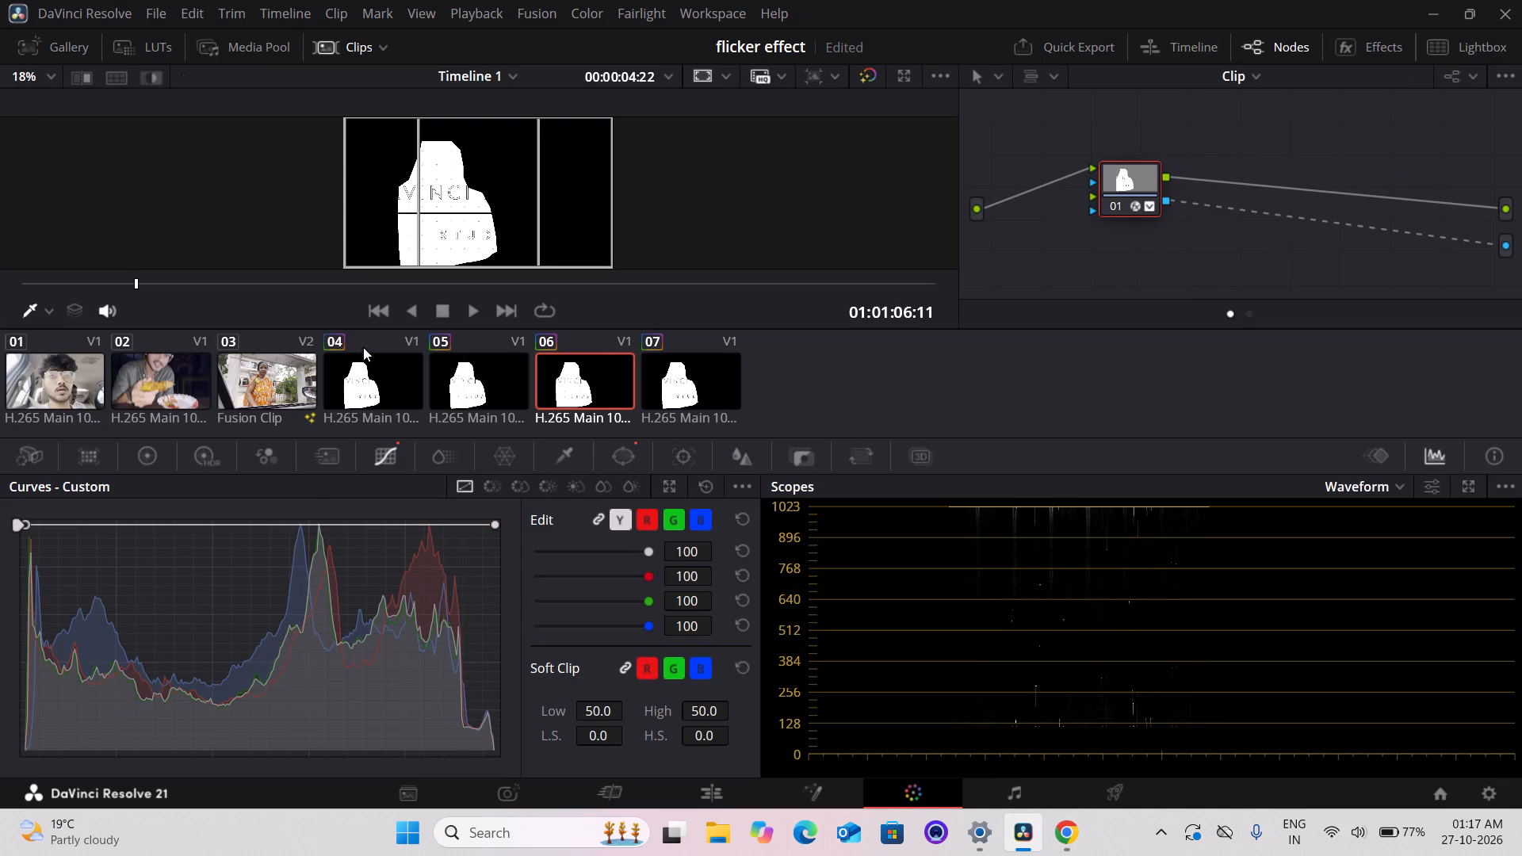
{"action": "left_click", "coordinate": [18, 584]}
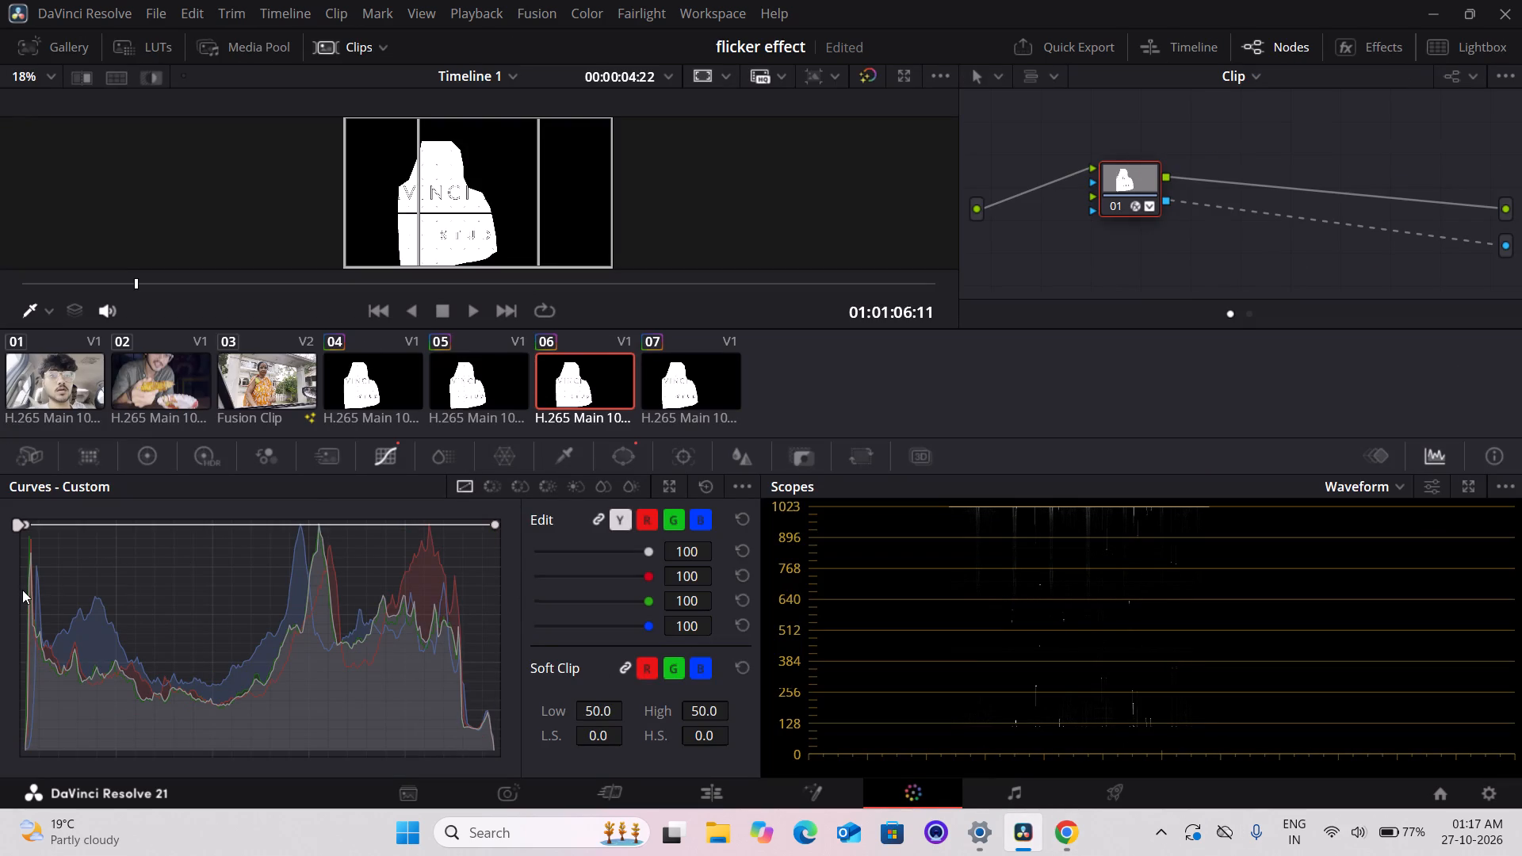
{"action": "left_click", "coordinate": [23, 592]}
{"action": "left_click_drag", "start_coordinate": [26, 521], "coordinate": [33, 616]}
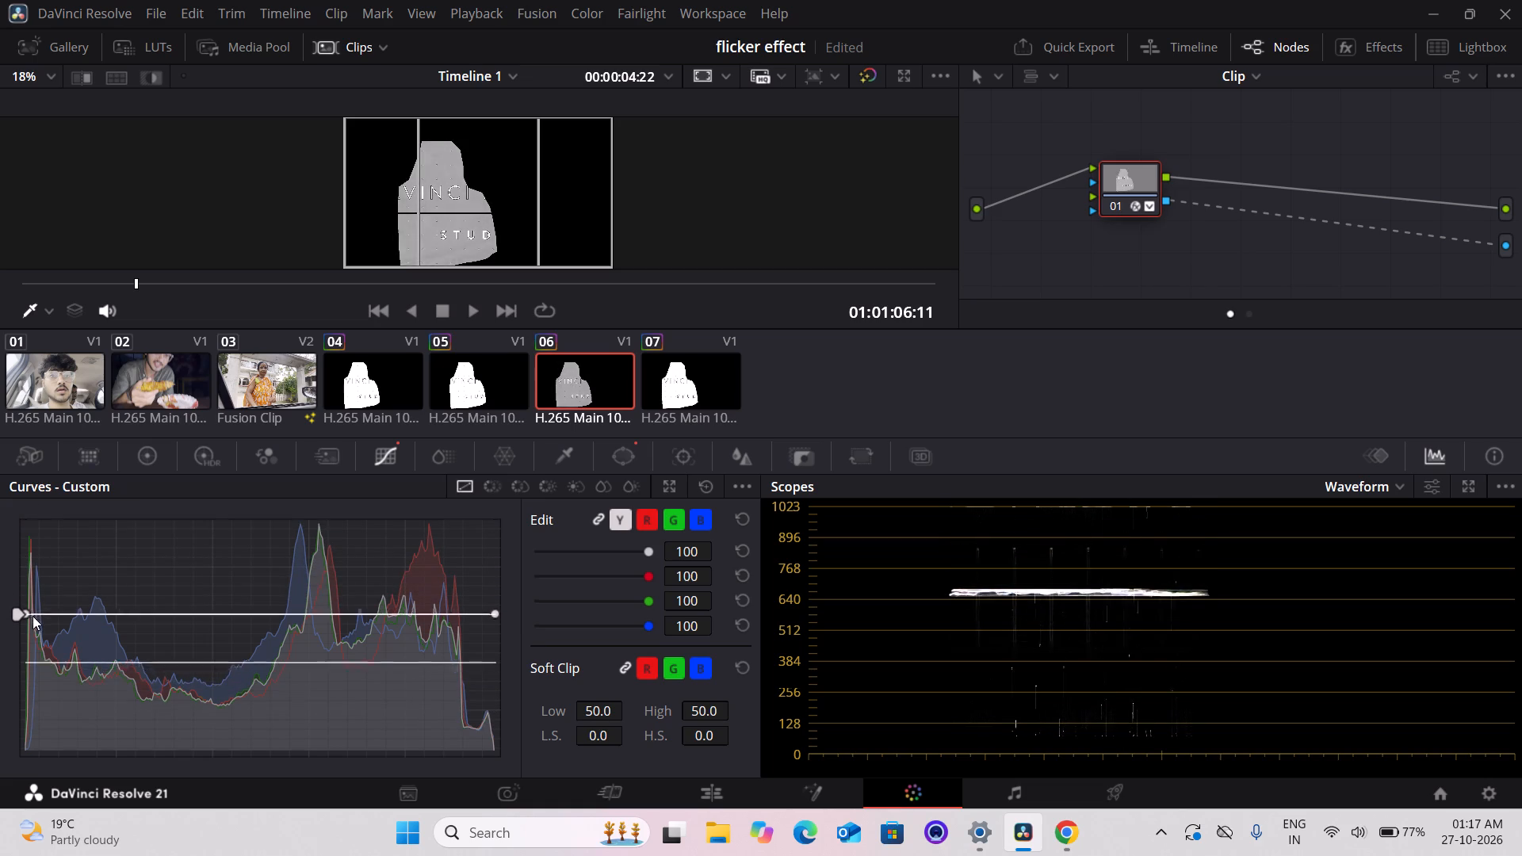
{"action": "left_click_drag", "start_coordinate": [33, 616], "coordinate": [56, 680]}
{"action": "right_click", "coordinate": [55, 724]}
{"action": "right_click_drag", "start_coordinate": [56, 707], "coordinate": [56, 685]}
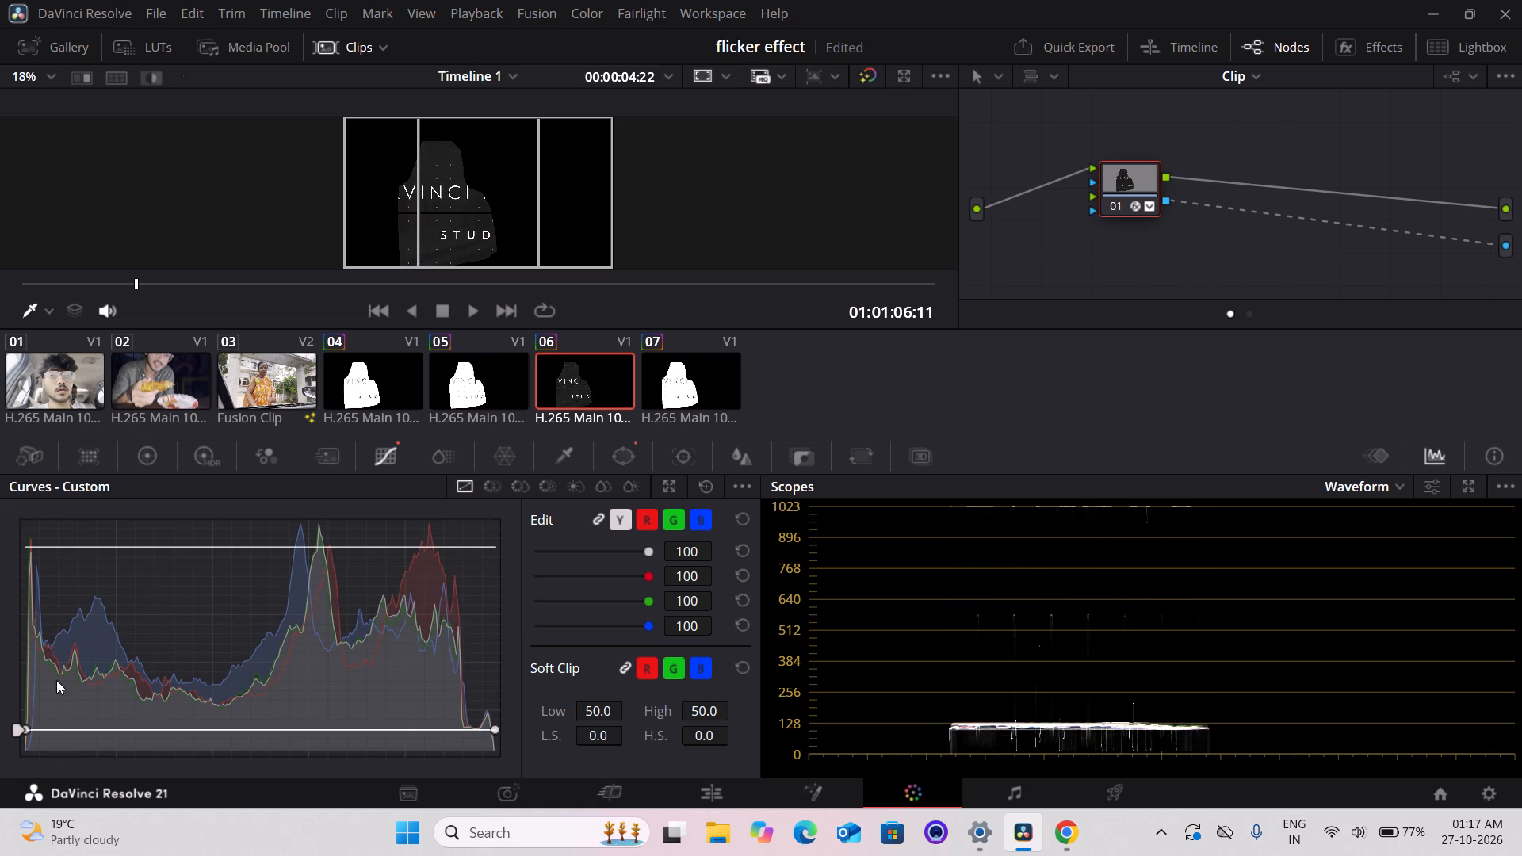
Add control points near both ends of clip 06's custom curve and raise them to form a high flat plateau that brightens the silhouette.
{"action": "left_click_drag", "start_coordinate": [56, 680], "coordinate": [44, 573]}
{"action": "left_click_drag", "start_coordinate": [71, 730], "coordinate": [61, 607]}
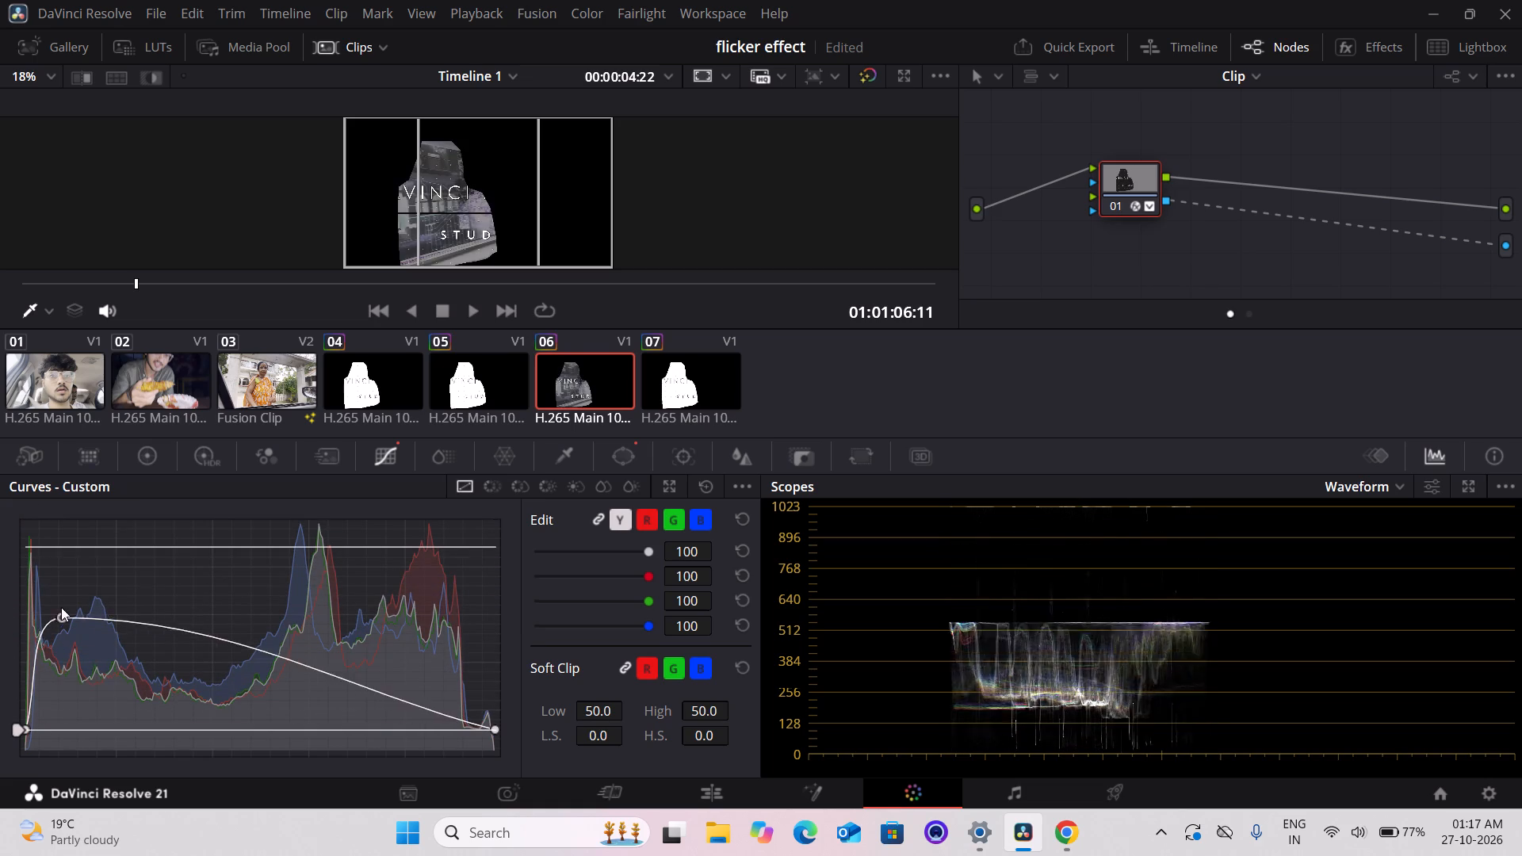
{"action": "left_click_drag", "start_coordinate": [61, 607], "coordinate": [52, 541]}
{"action": "left_click_drag", "start_coordinate": [263, 588], "coordinate": [283, 564]}
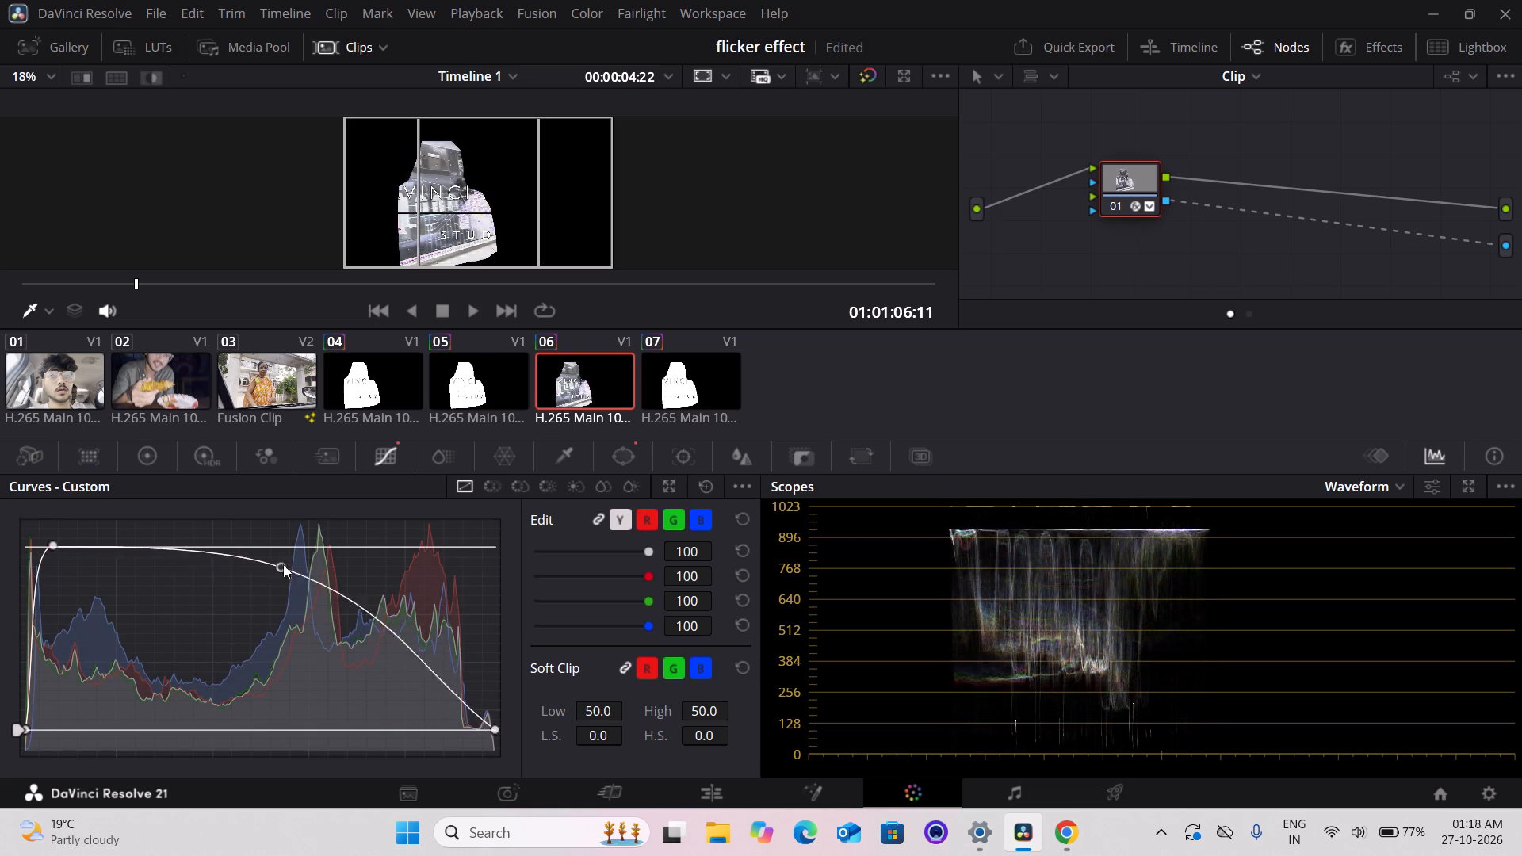
{"action": "left_click_drag", "start_coordinate": [283, 564], "coordinate": [507, 502]}
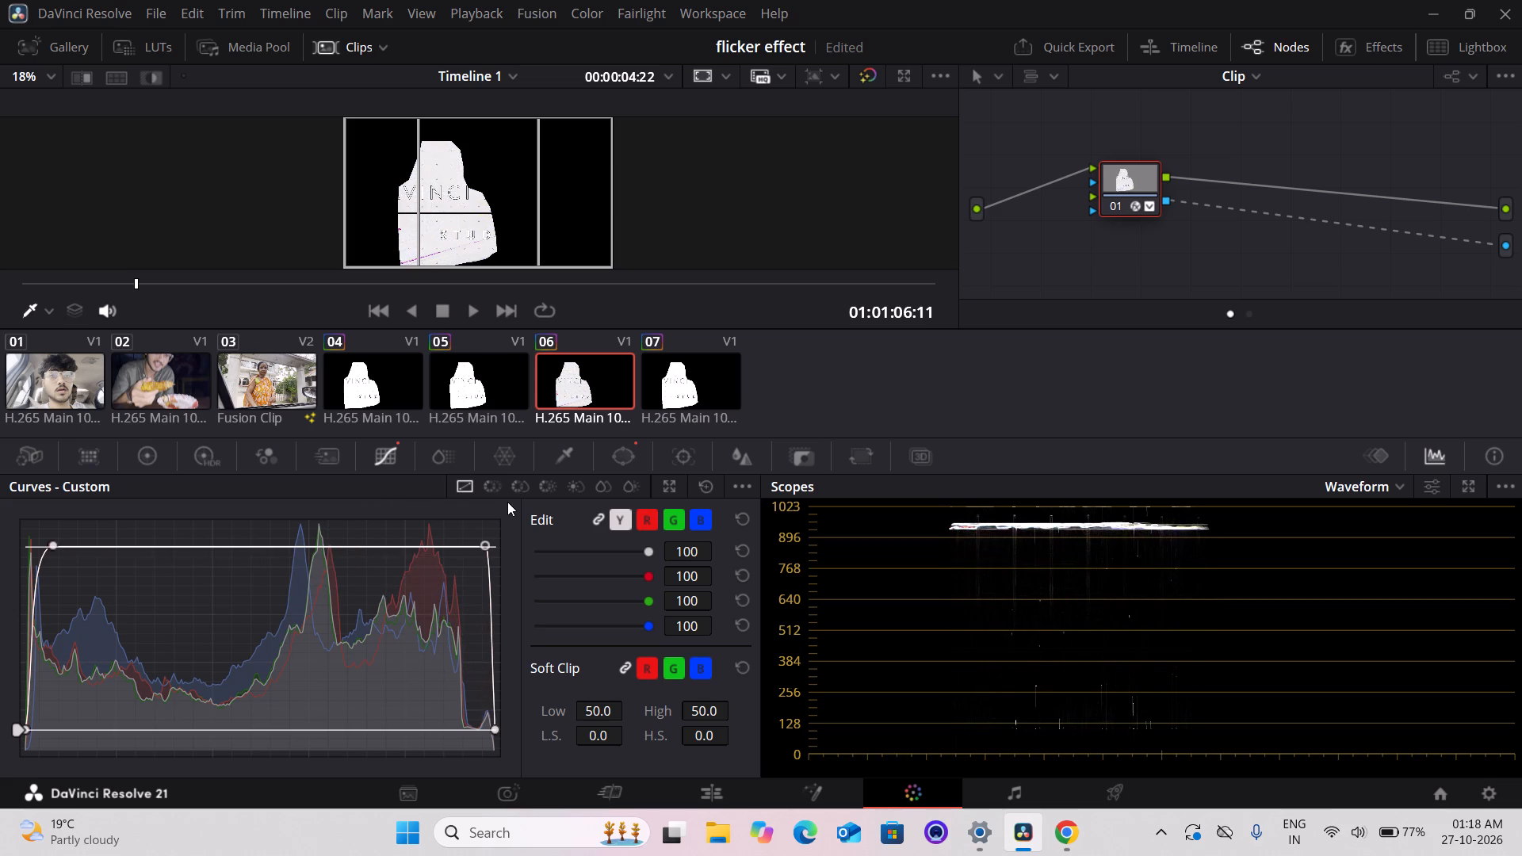
{"action": "left_click_drag", "start_coordinate": [507, 502], "coordinate": [564, 503]}
{"action": "left_click_drag", "start_coordinate": [325, 548], "coordinate": [301, 621]}
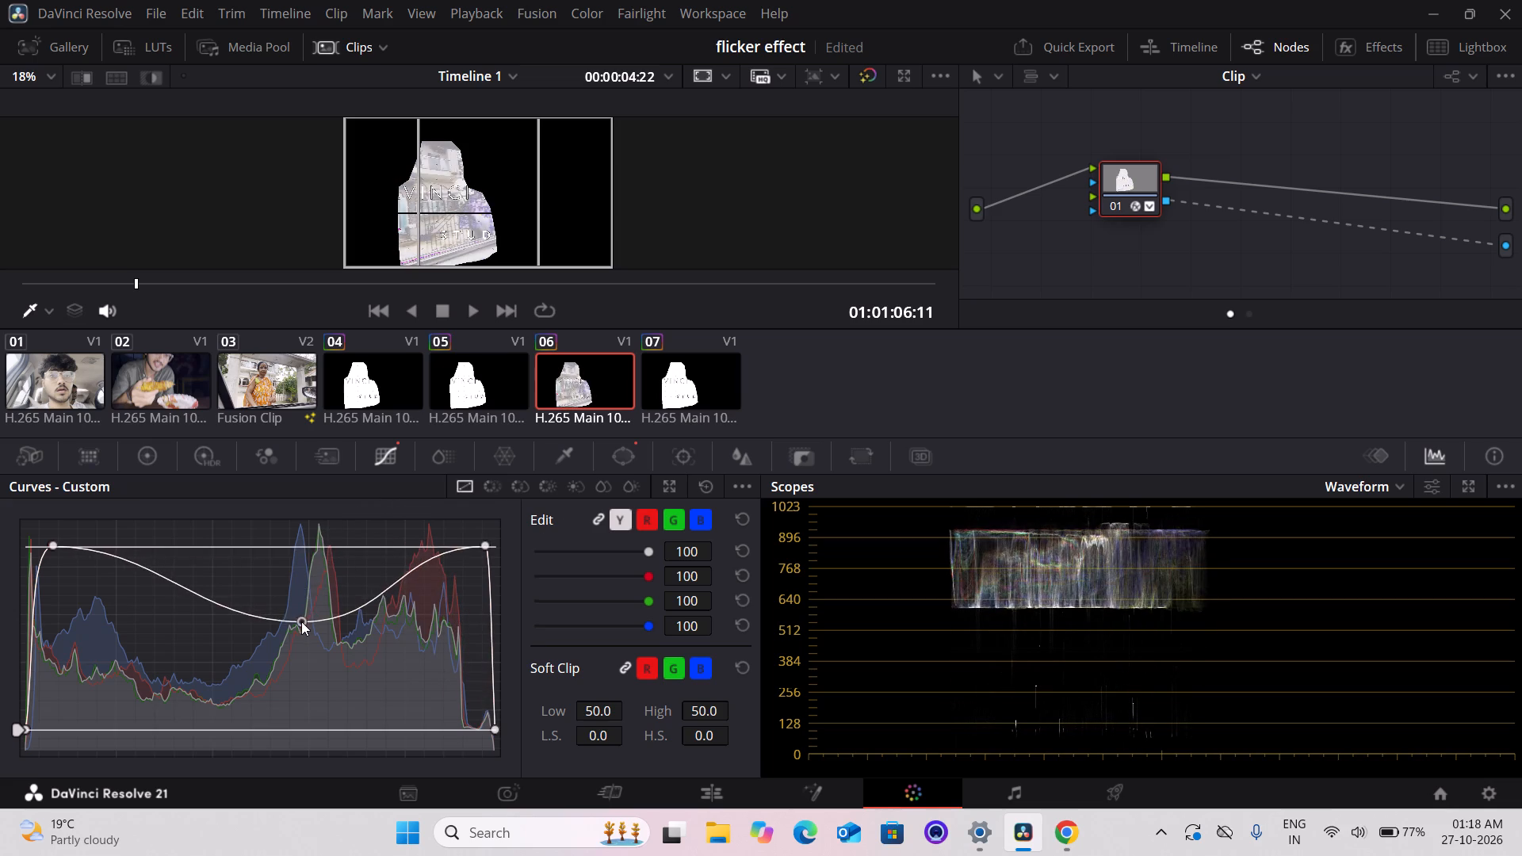
{"action": "left_click_drag", "start_coordinate": [301, 621], "coordinate": [46, 487]}
{"action": "left_click_drag", "start_coordinate": [160, 541], "coordinate": [201, 494]}
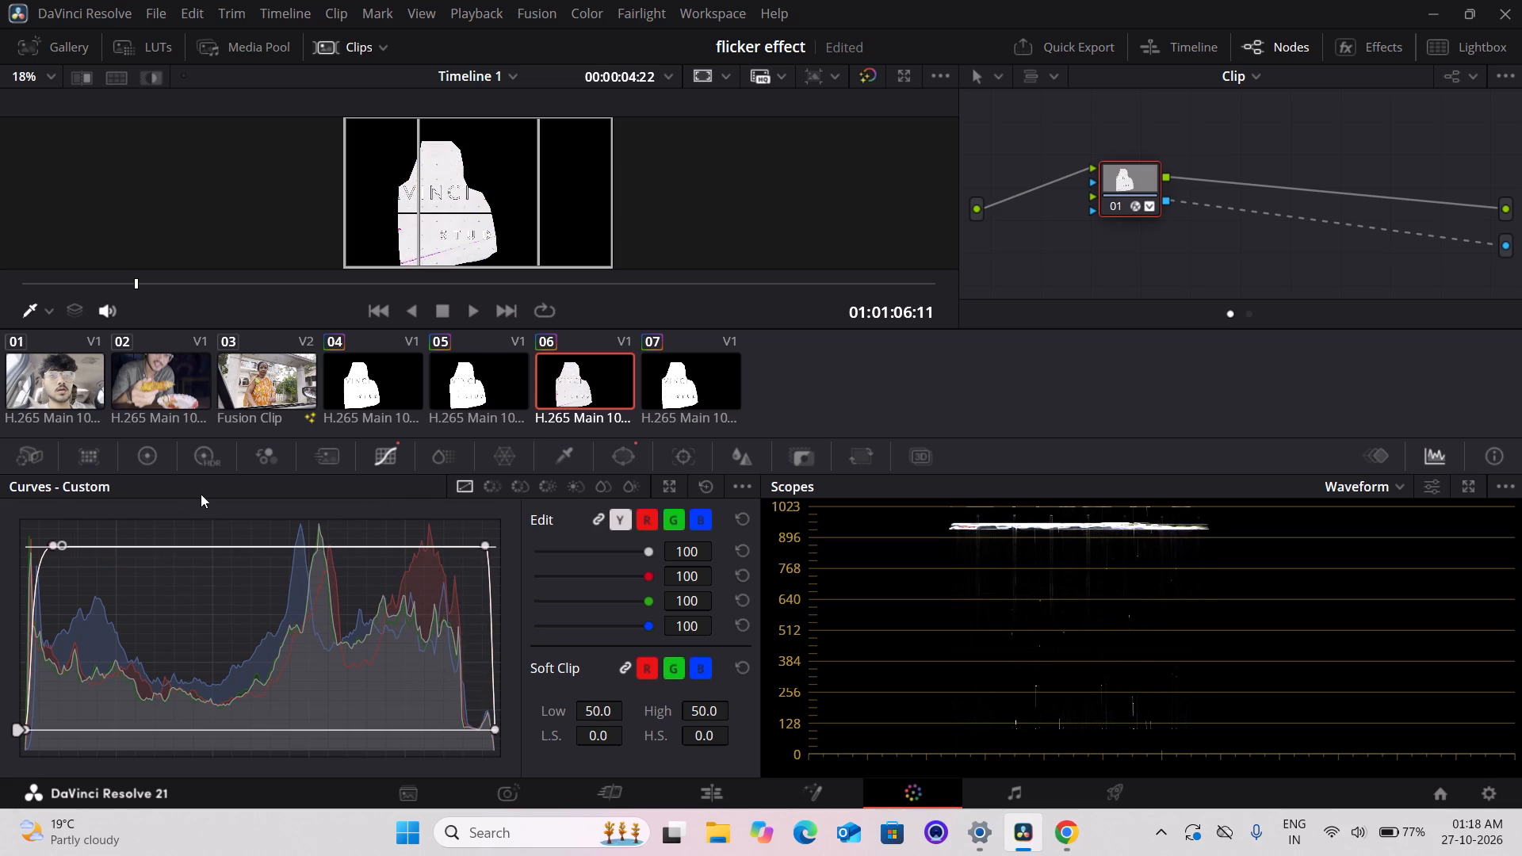
{"action": "left_click_drag", "start_coordinate": [201, 494], "coordinate": [201, 492]}
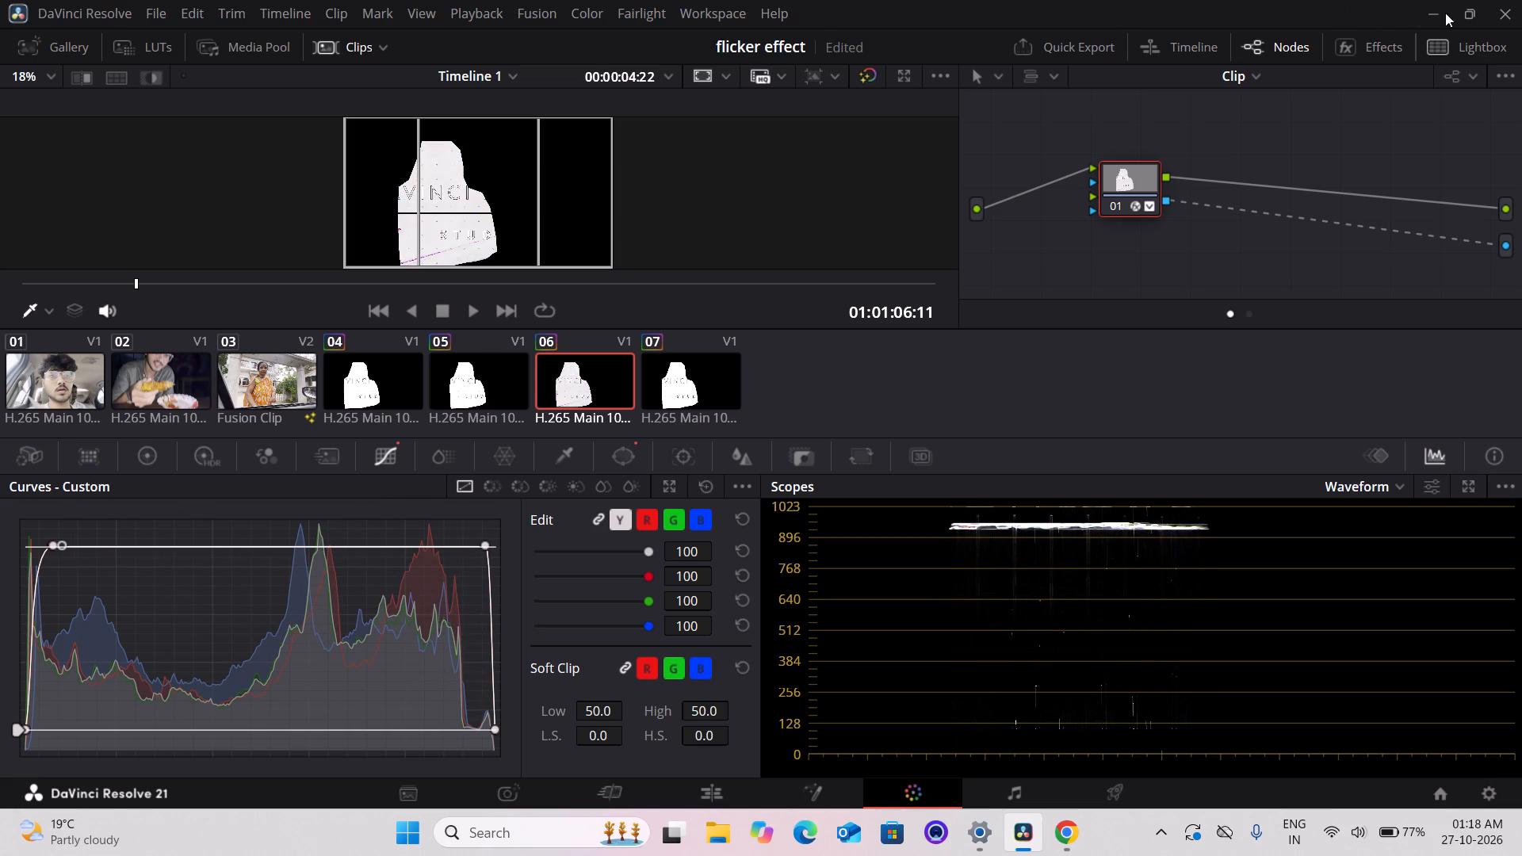
Switch to Chrome and leave the flash effect tutorial, going back through the earlier searches to YouTube's home page.
{"action": "left_click", "coordinate": [1428, 6]}
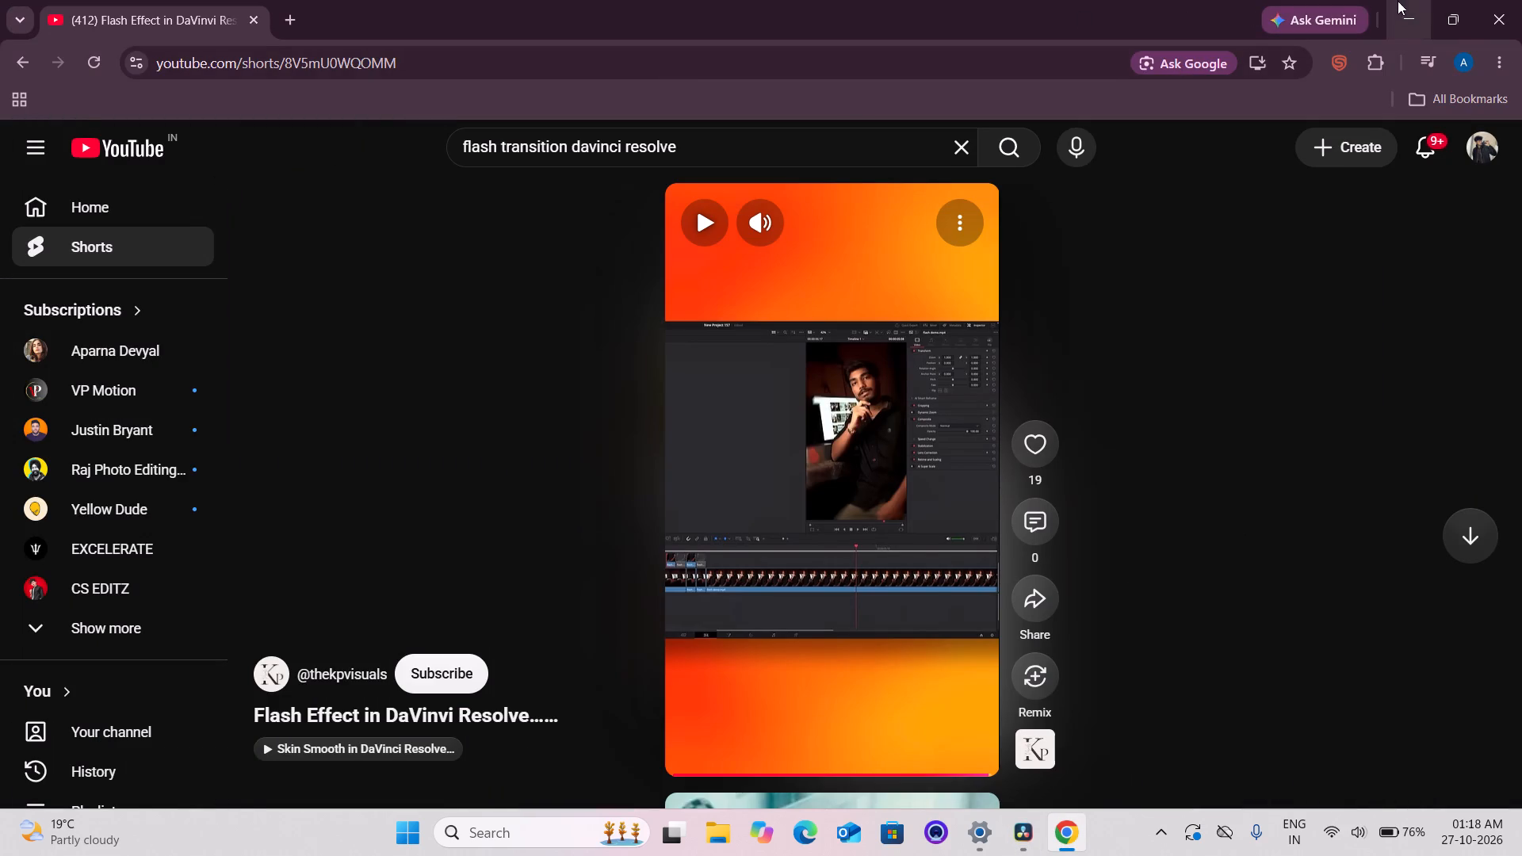
{"action": "left_click", "coordinate": [25, 66]}
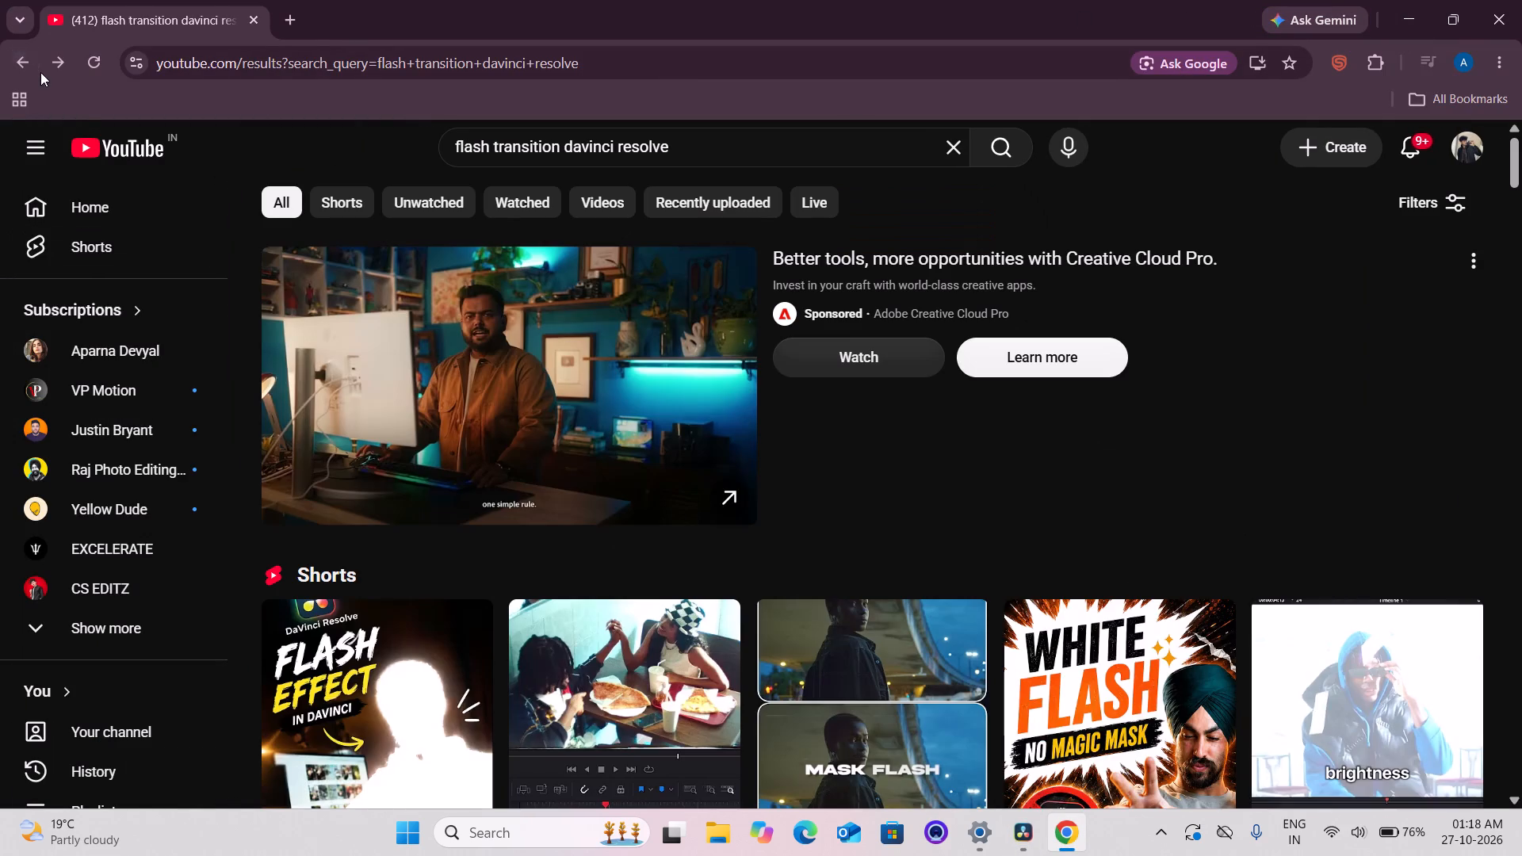
{"action": "left_click", "coordinate": [25, 61]}
{"action": "left_click", "coordinate": [22, 61]}
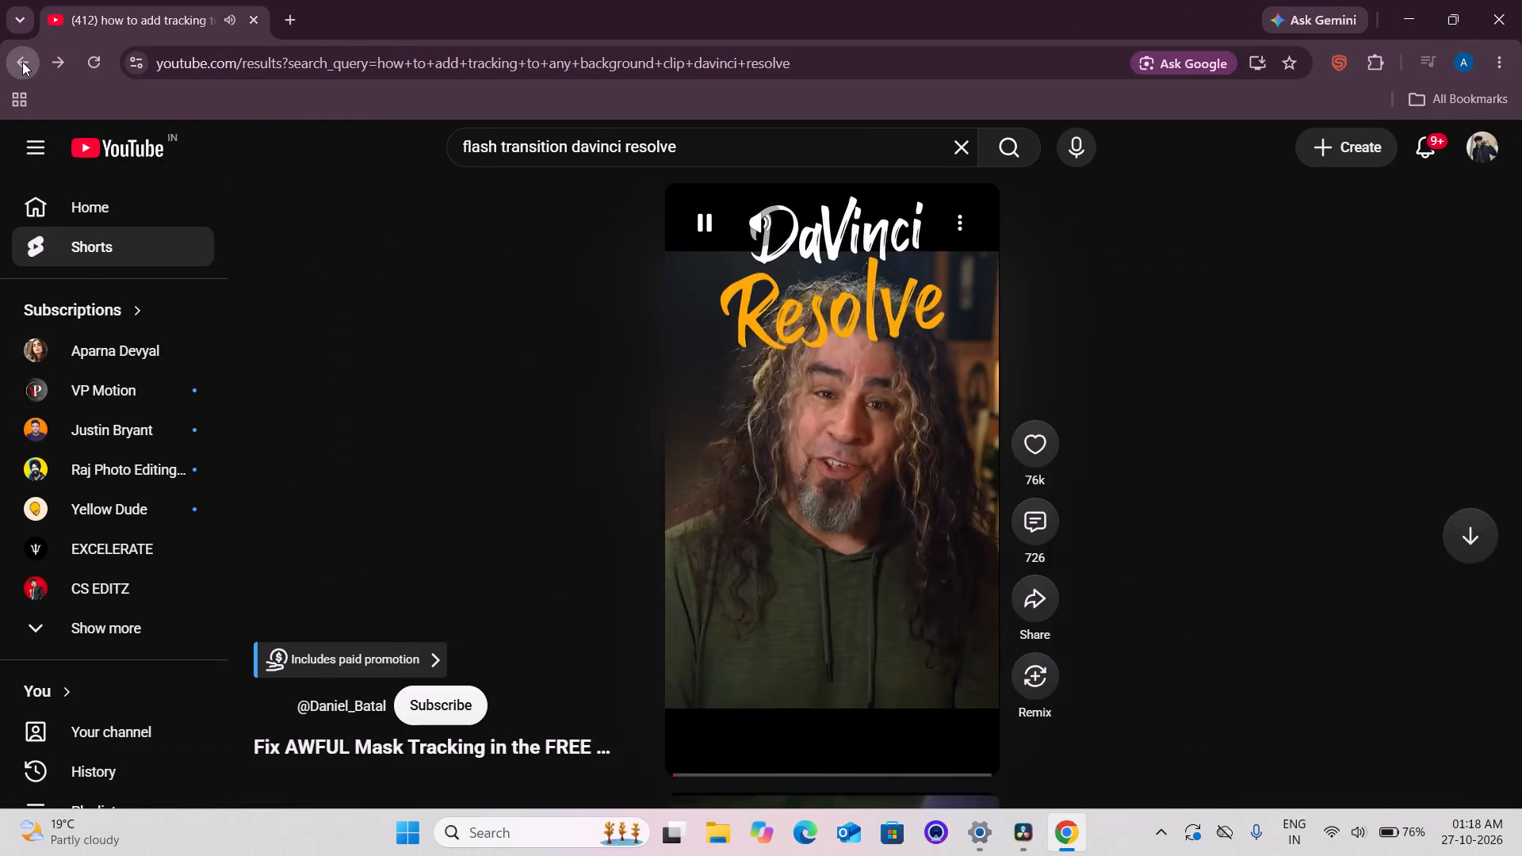
{"action": "left_click", "coordinate": [22, 62]}
{"action": "left_click", "coordinate": [22, 62]}
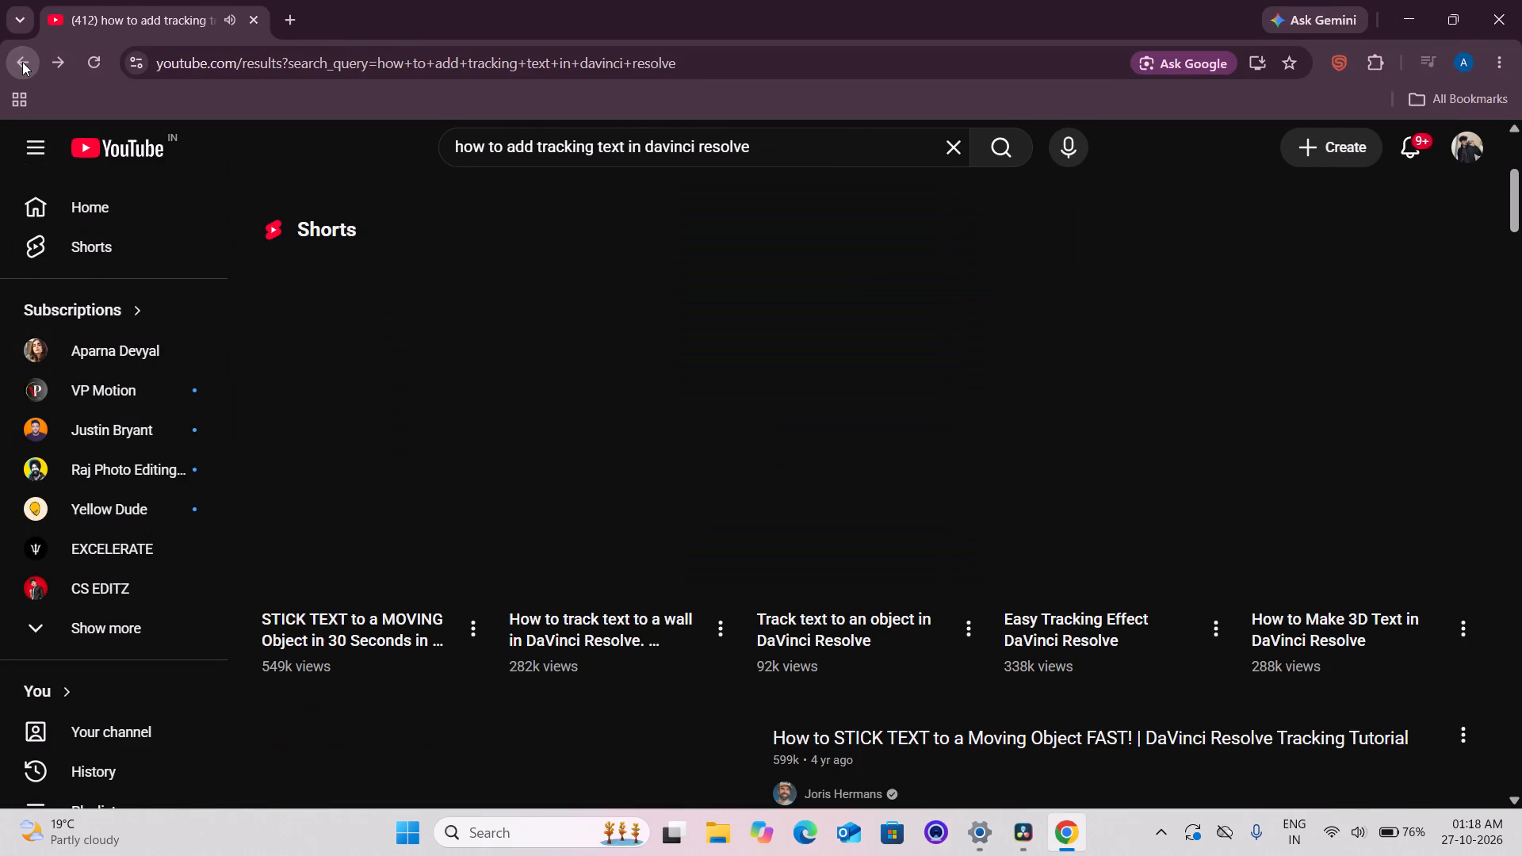
{"action": "left_click", "coordinate": [22, 62]}
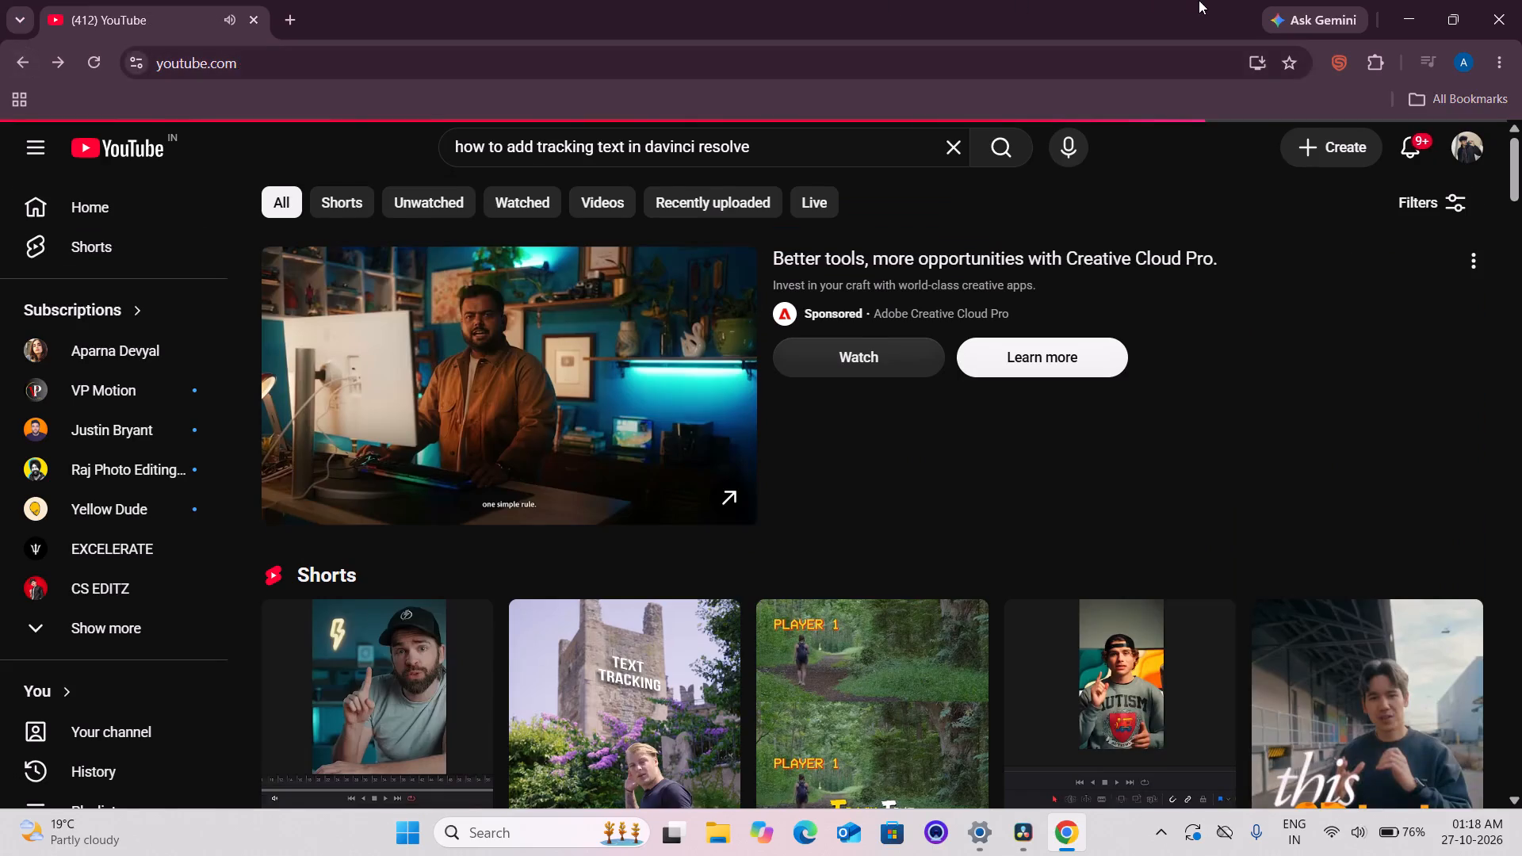
Minimize Chrome and close the Windows Settings window to reach the desktop.
{"action": "left_click", "coordinate": [1398, 24]}
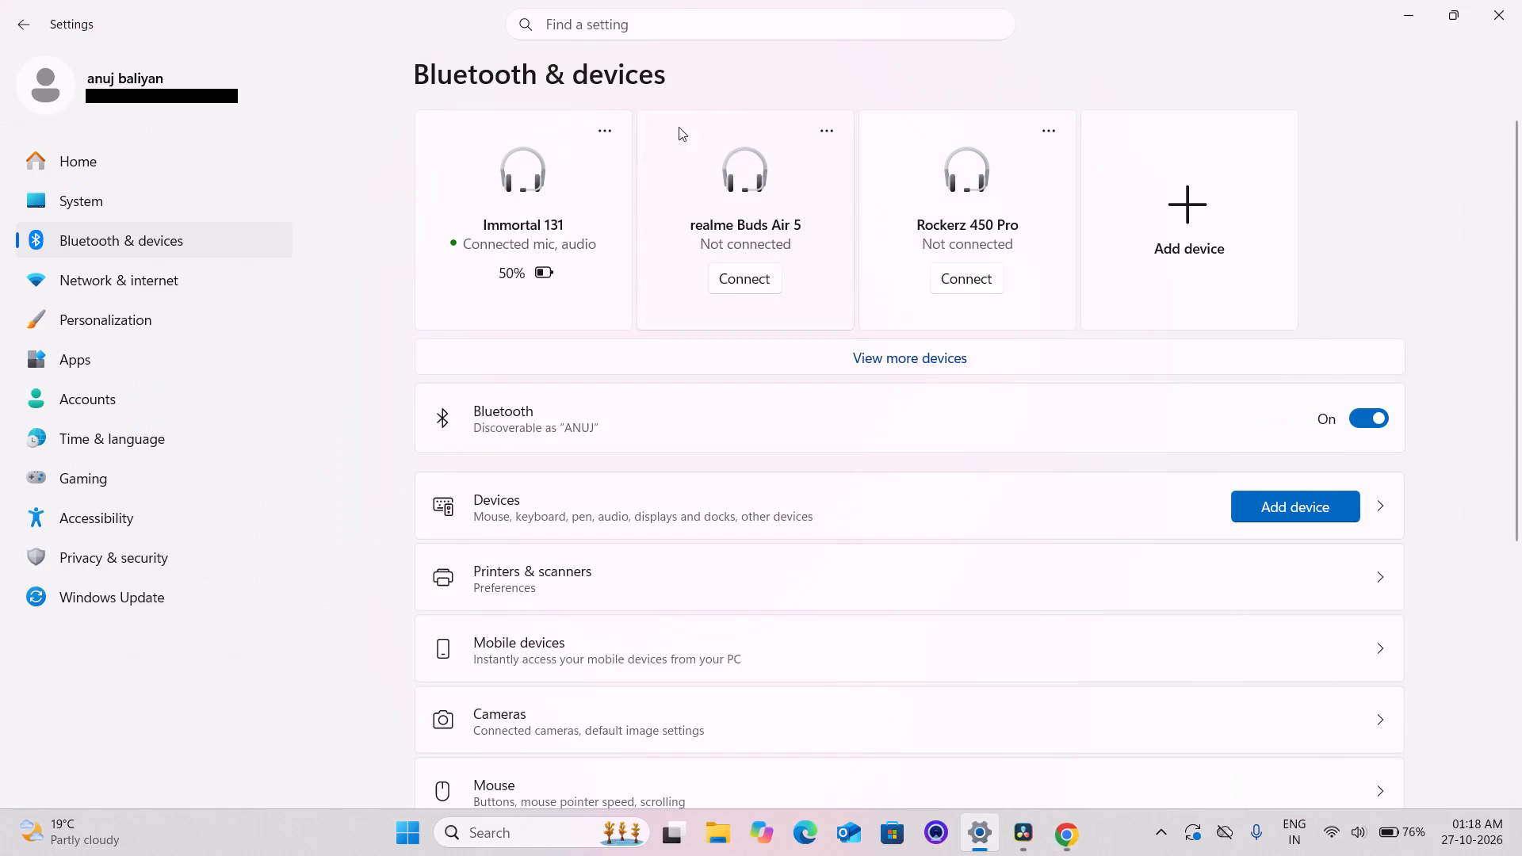
{"action": "left_click", "coordinate": [1494, 2]}
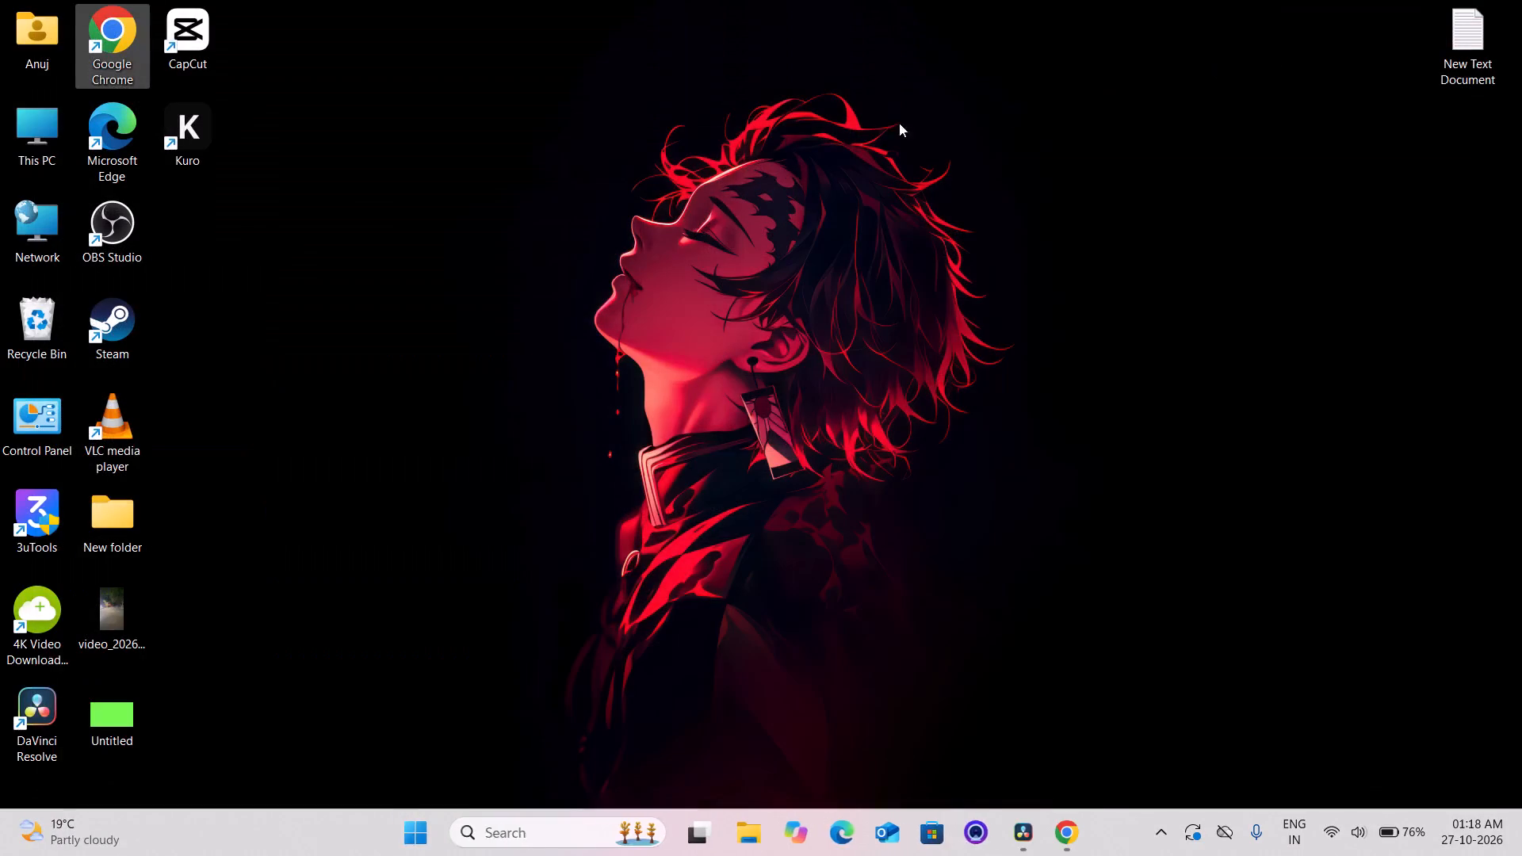
Launch Kuro from the desktop.
{"action": "double_click", "coordinate": [179, 132]}
{"action": "right_click", "coordinate": [179, 132]}
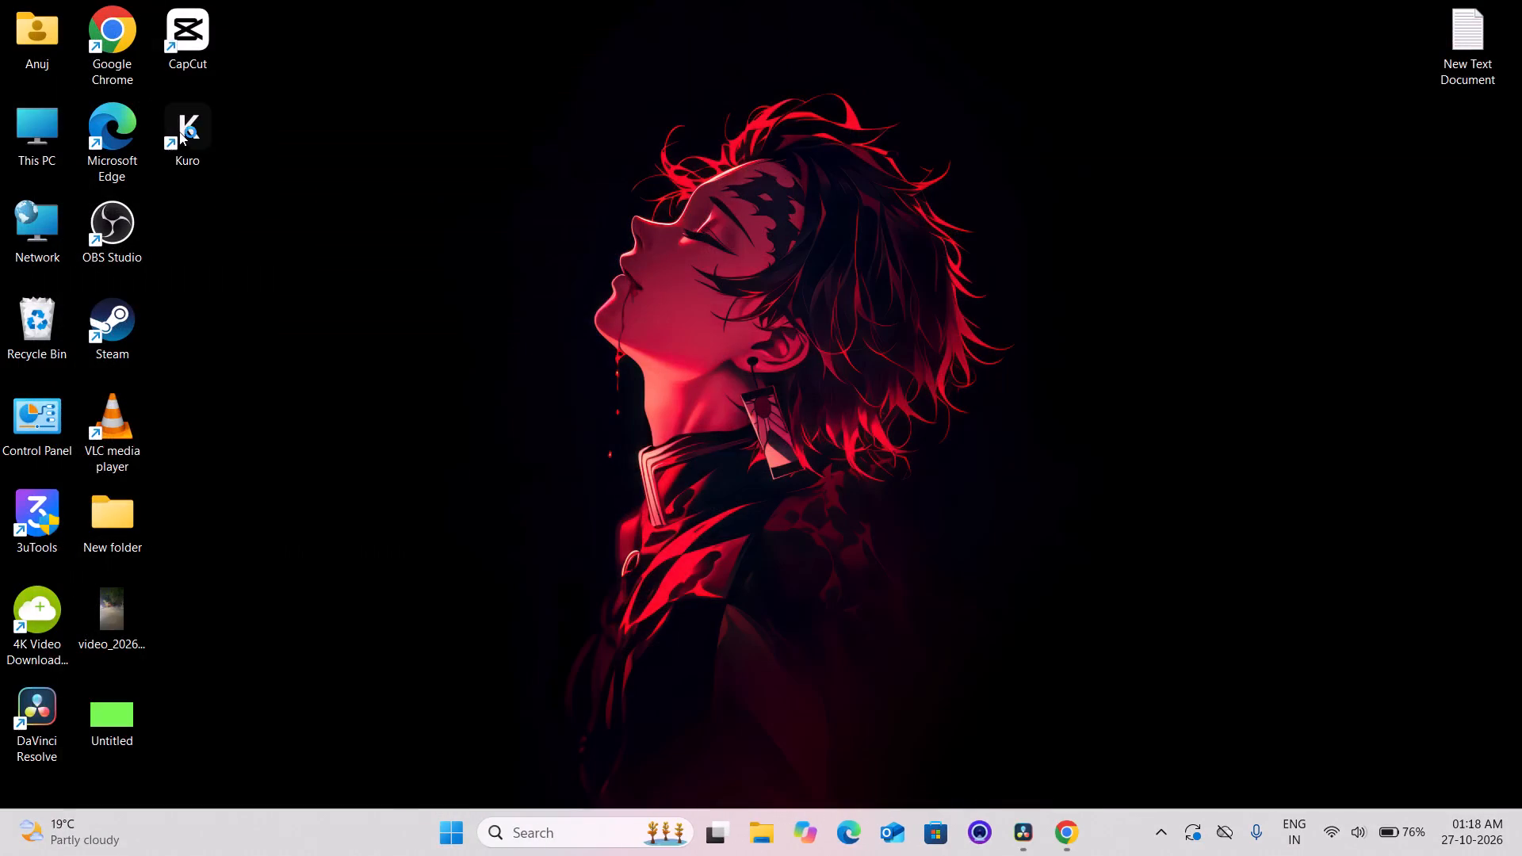